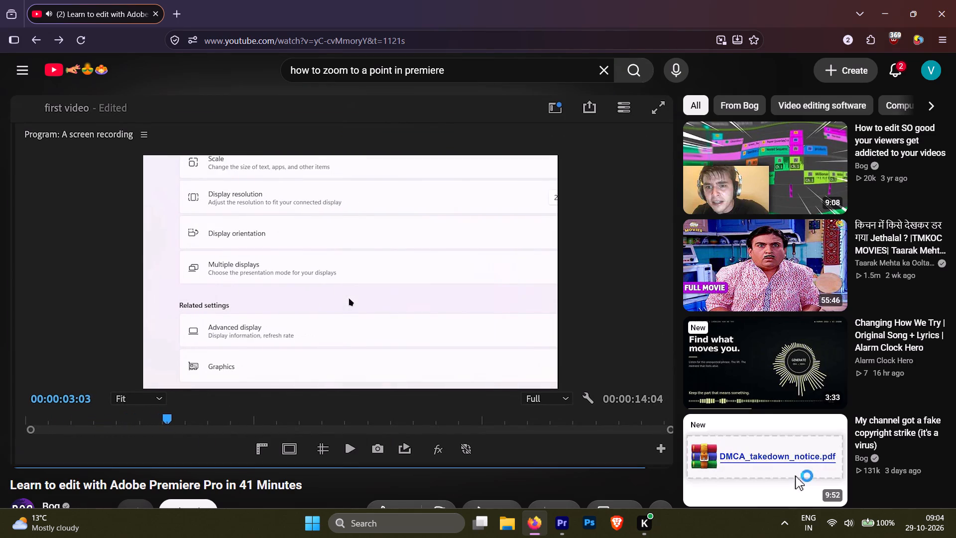
Pause the editing tutorial video and switch to the bb1 project in Adobe Premiere Pro.
click(460, 314)
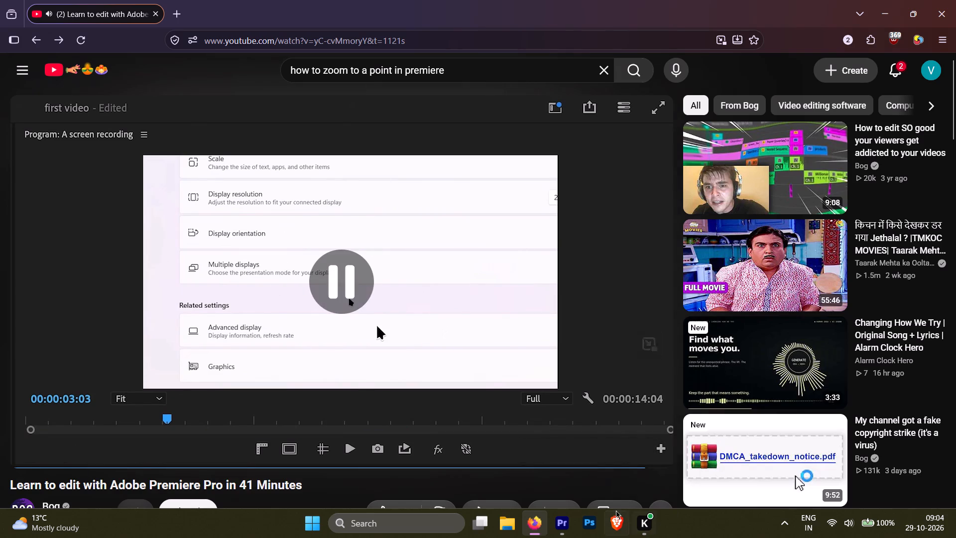
click(570, 521)
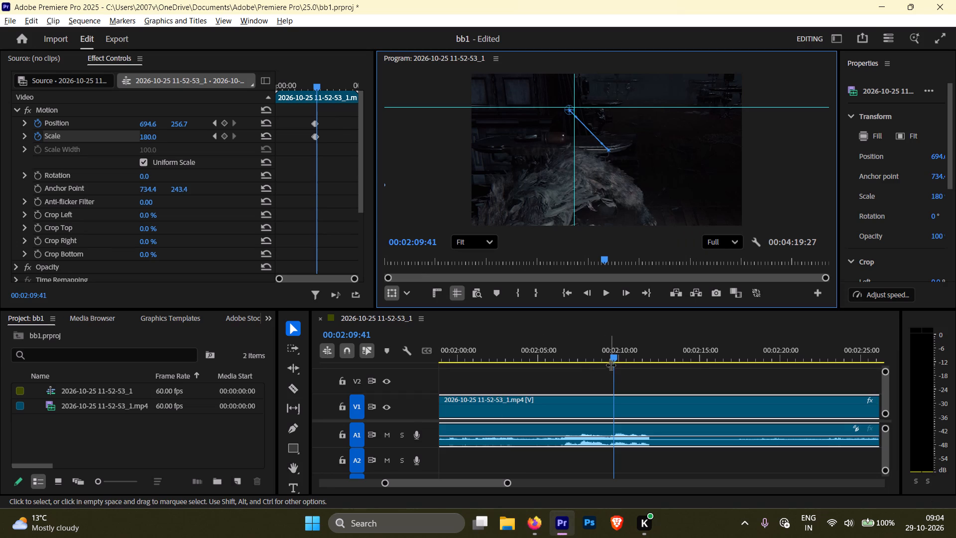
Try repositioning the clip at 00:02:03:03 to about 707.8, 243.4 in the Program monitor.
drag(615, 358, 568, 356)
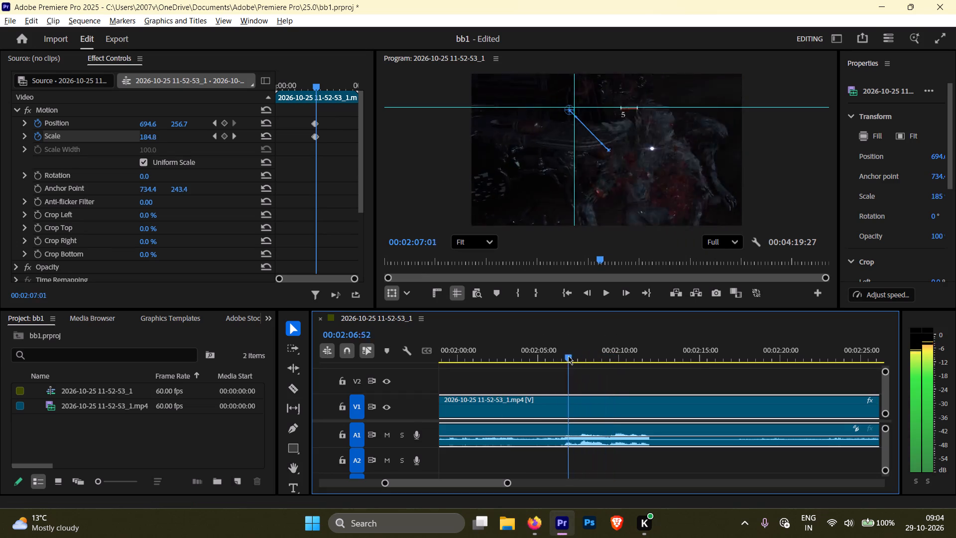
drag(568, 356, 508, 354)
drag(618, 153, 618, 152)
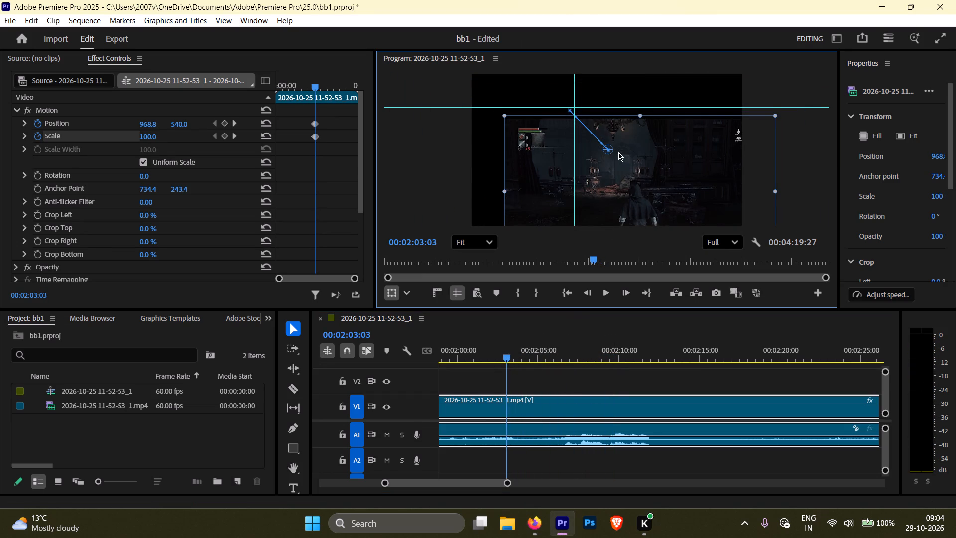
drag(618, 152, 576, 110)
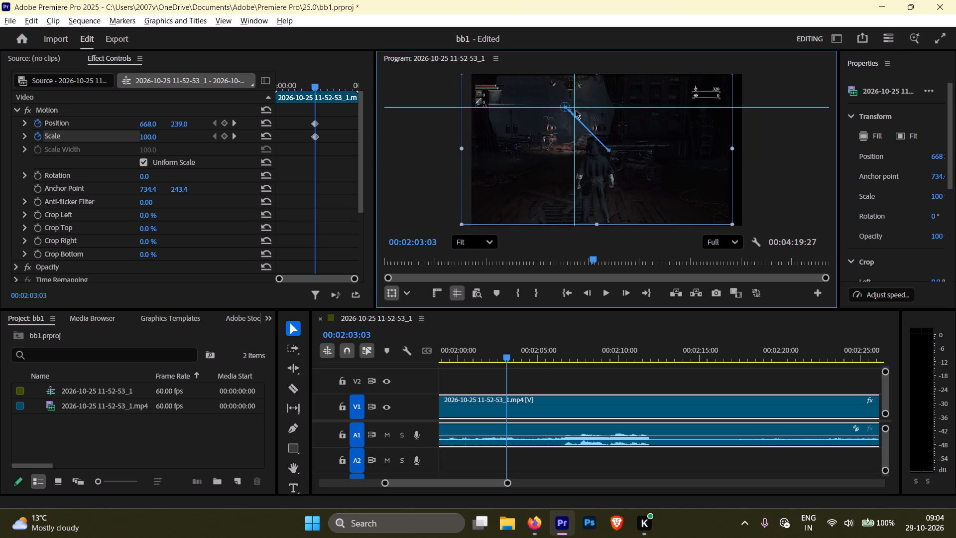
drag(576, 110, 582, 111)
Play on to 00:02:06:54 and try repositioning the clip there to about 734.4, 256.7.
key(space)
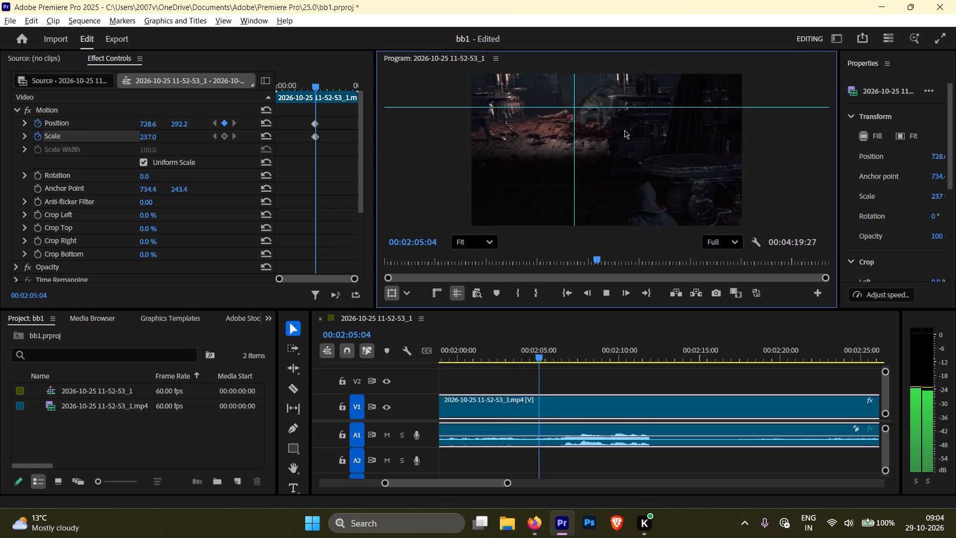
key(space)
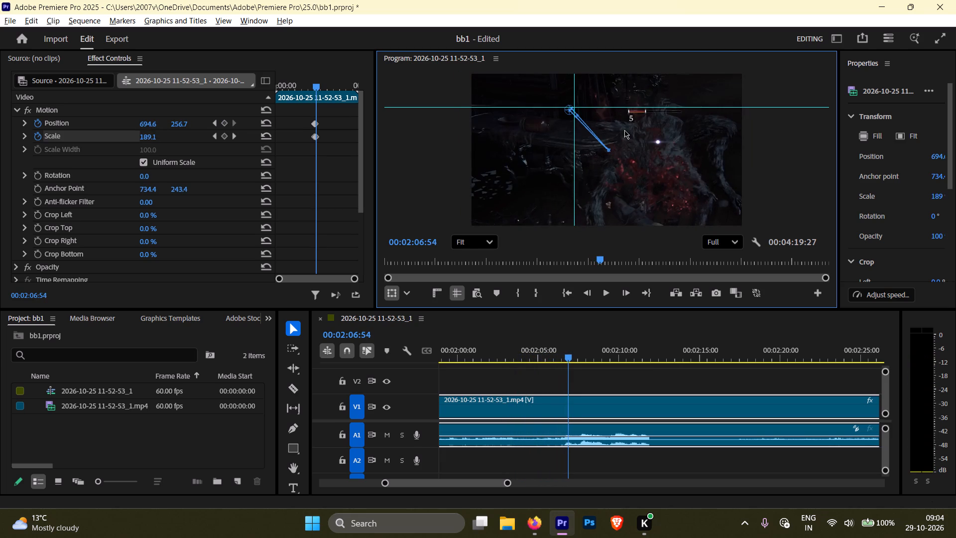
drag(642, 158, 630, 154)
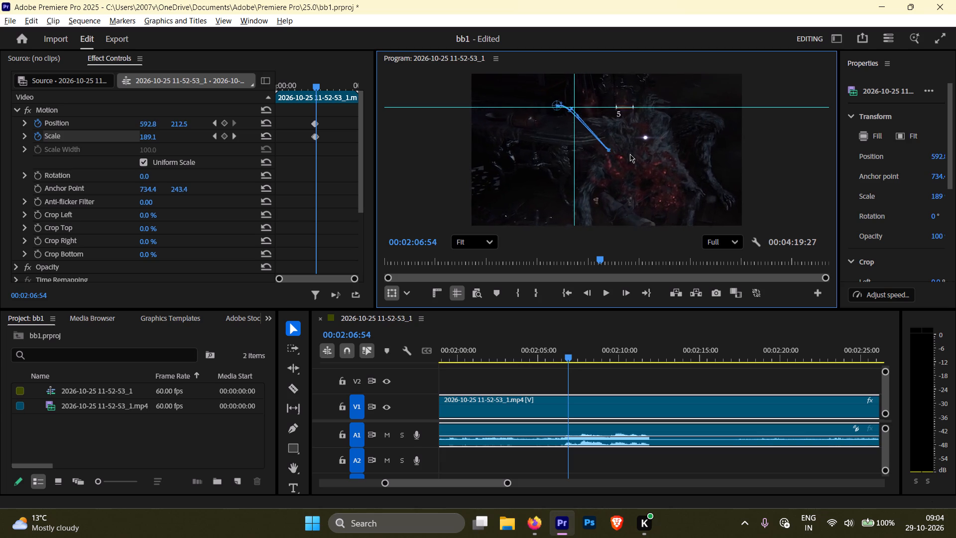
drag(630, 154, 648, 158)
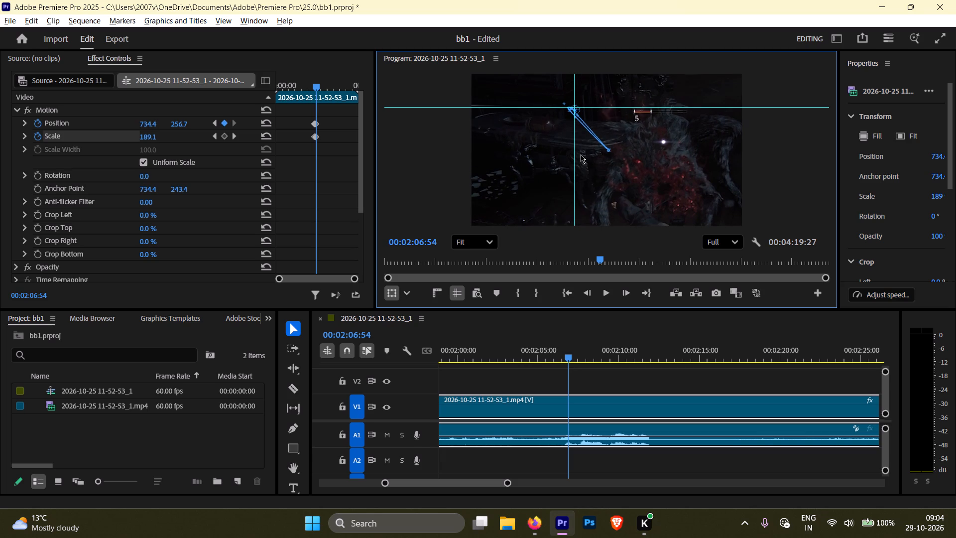
Play back the zoom animation from about 00:02:01 to 00:02:06:50 to examine how it moves.
drag(566, 354, 529, 352)
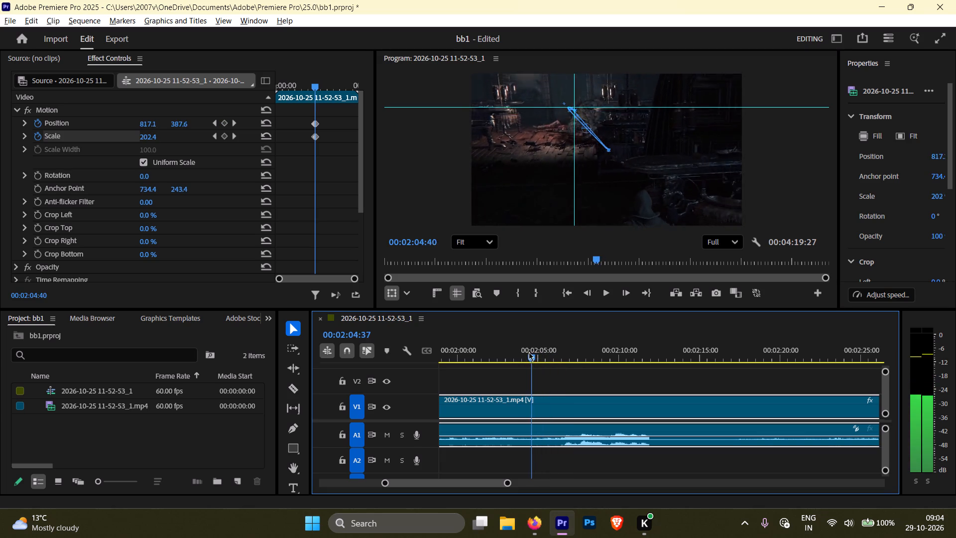
drag(529, 352, 493, 353)
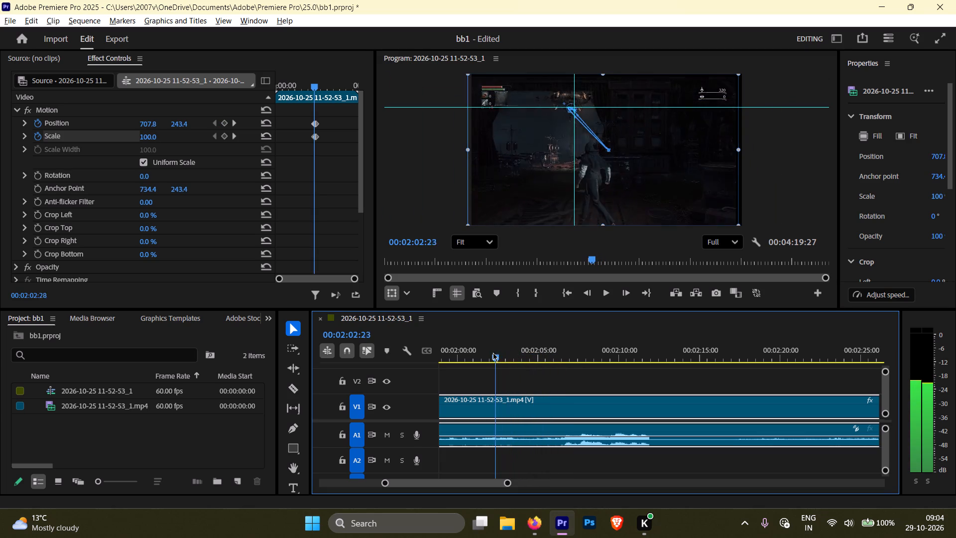
drag(493, 353, 473, 353)
key(space)
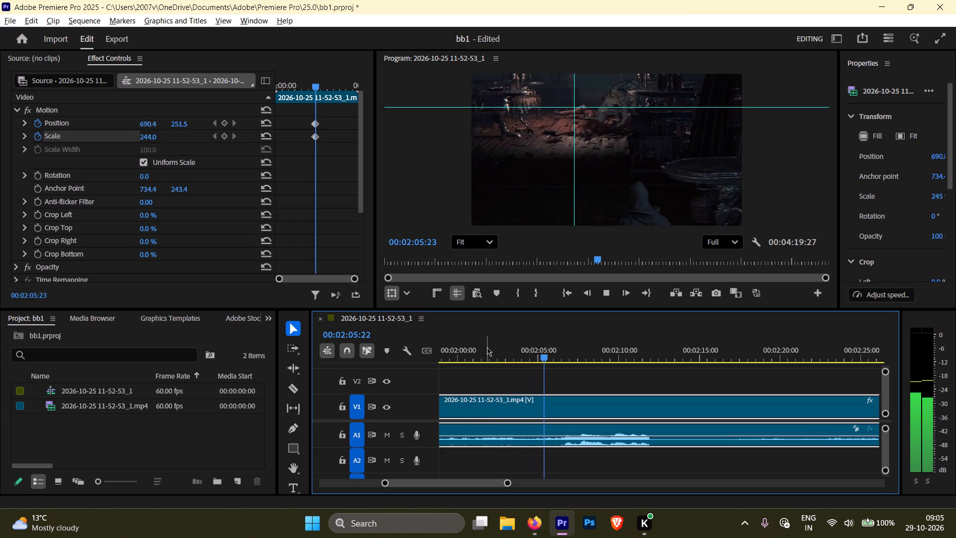
key(space)
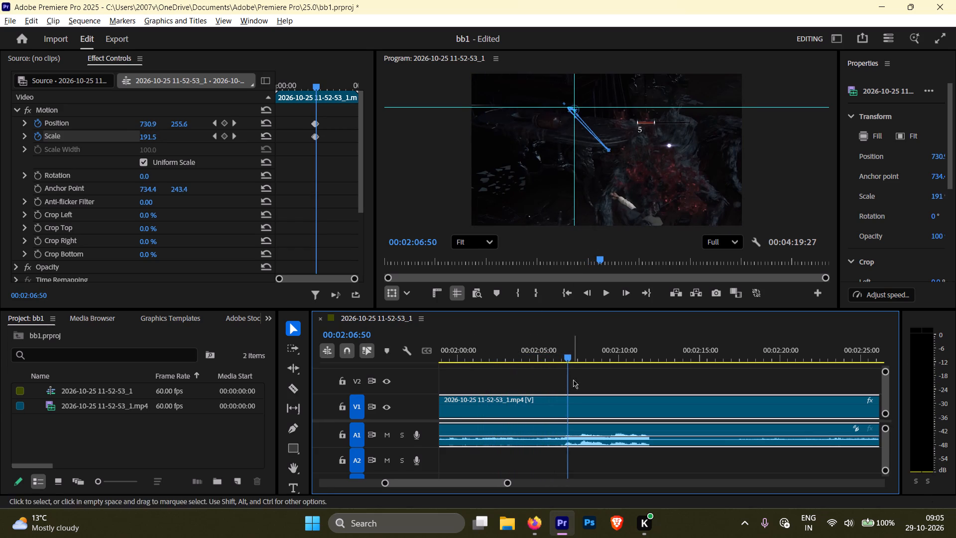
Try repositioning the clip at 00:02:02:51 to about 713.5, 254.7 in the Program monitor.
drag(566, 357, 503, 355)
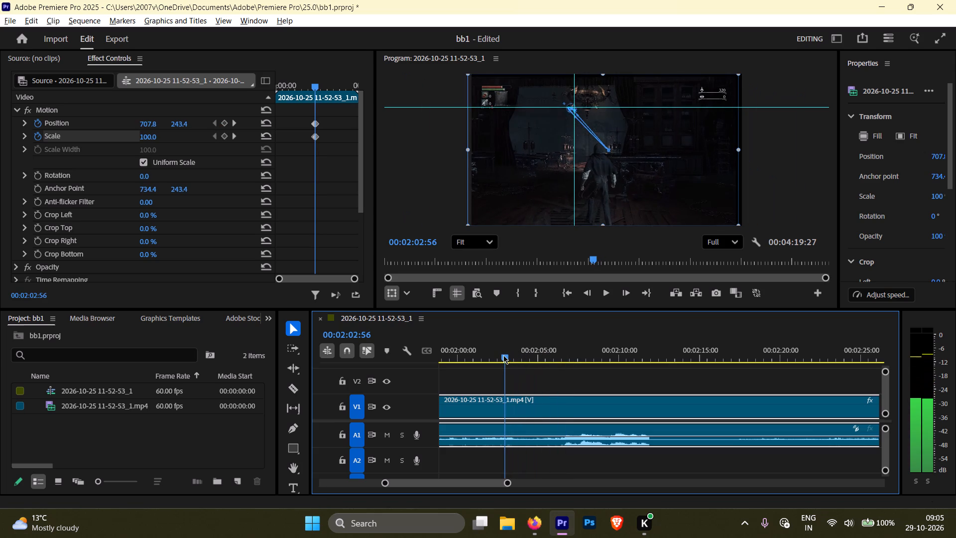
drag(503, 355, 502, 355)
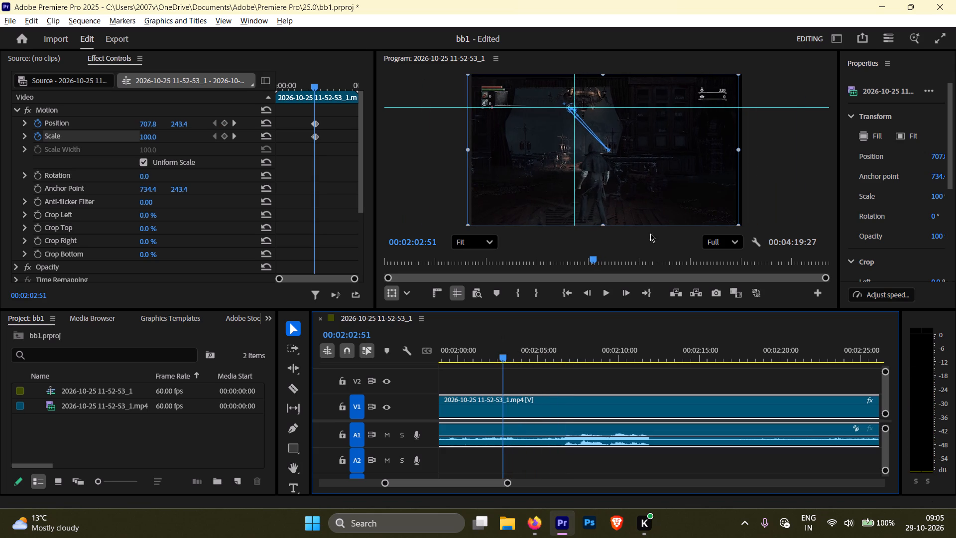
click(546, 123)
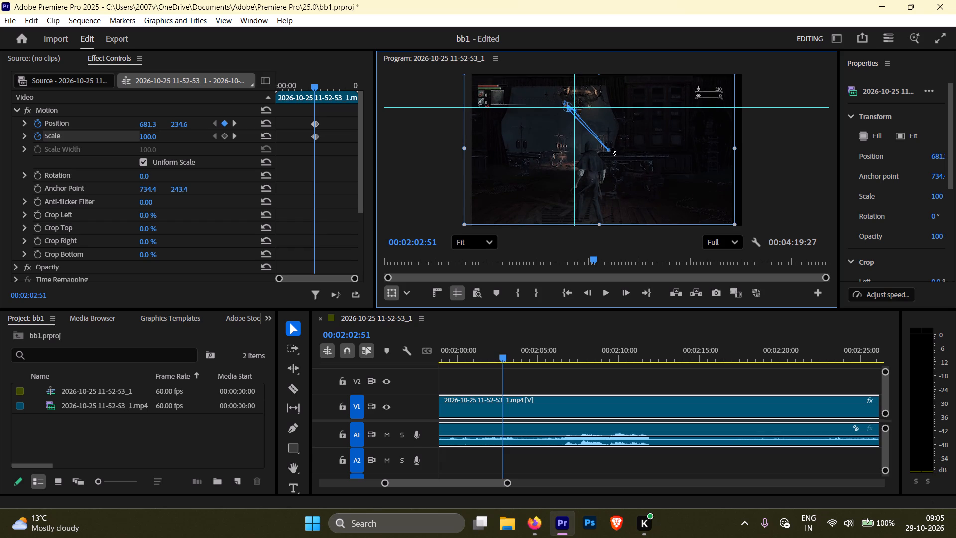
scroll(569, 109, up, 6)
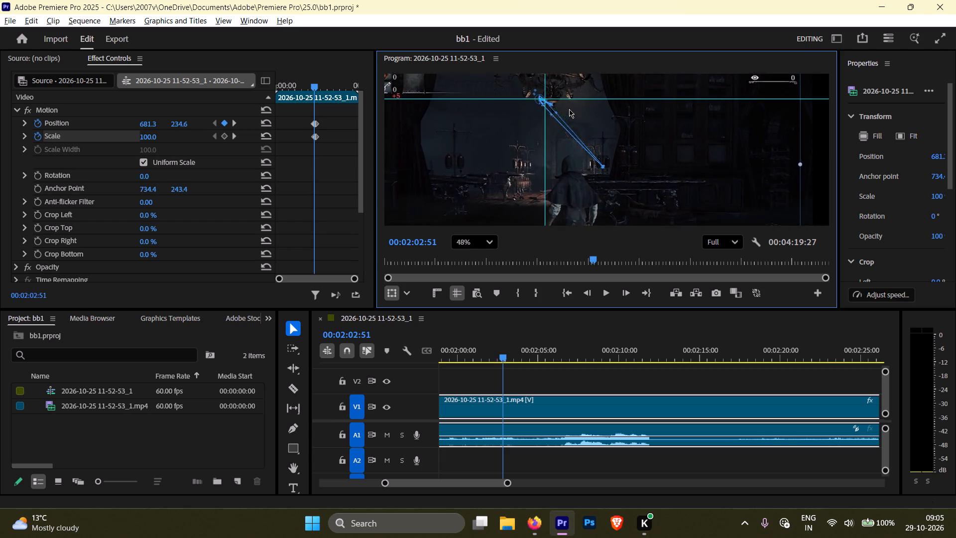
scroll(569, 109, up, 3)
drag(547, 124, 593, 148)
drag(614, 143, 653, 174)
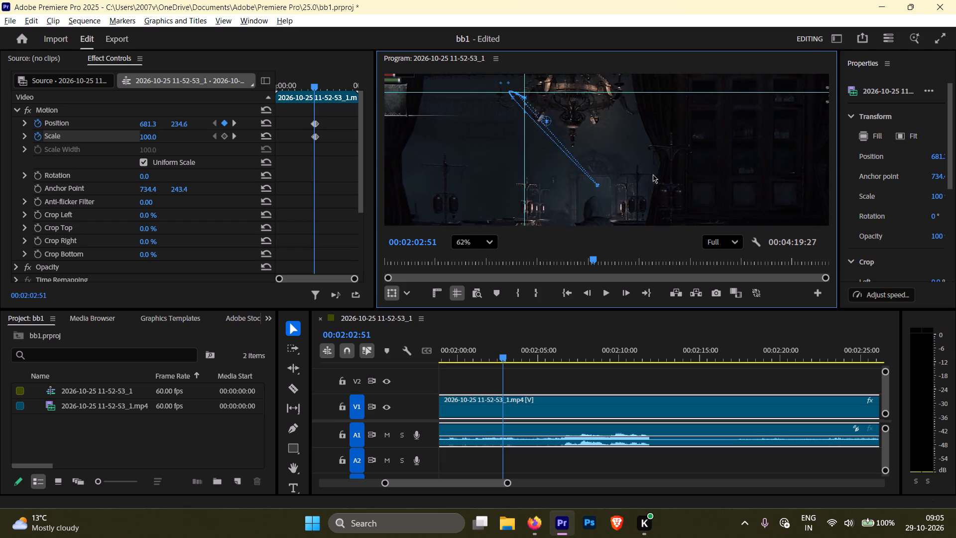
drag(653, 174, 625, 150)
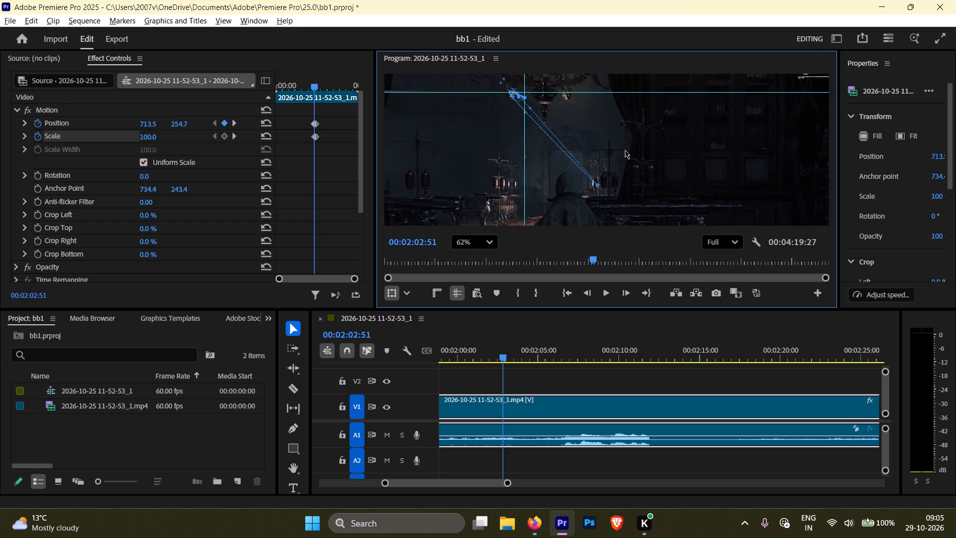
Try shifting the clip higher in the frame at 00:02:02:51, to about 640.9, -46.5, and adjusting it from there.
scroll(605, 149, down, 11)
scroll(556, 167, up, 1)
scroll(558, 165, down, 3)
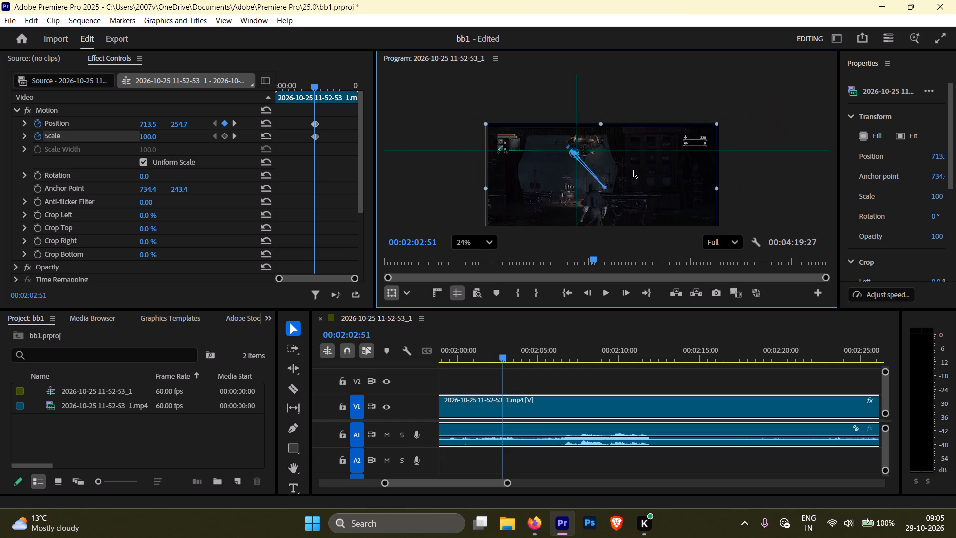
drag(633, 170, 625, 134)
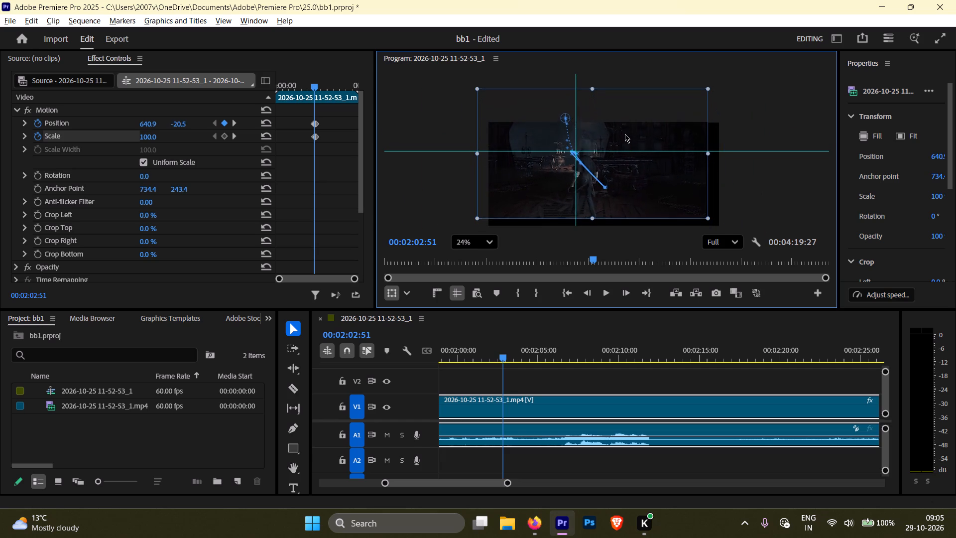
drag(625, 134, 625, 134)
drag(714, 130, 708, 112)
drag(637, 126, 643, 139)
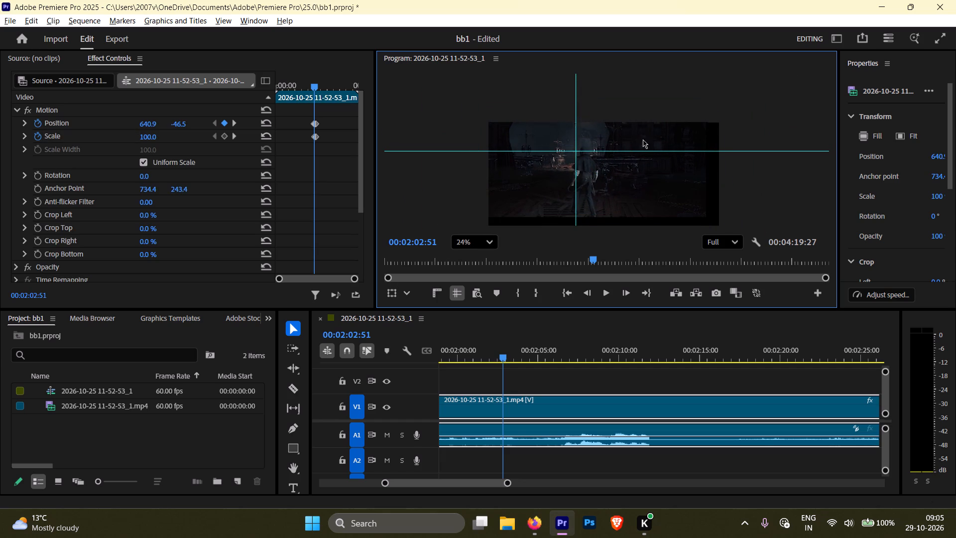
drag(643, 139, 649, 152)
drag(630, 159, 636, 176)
Undo the clip's position, anchor point and zoom keyframe edits back to the last saved state.
key(ctrl+z)
key(ctrl+z)
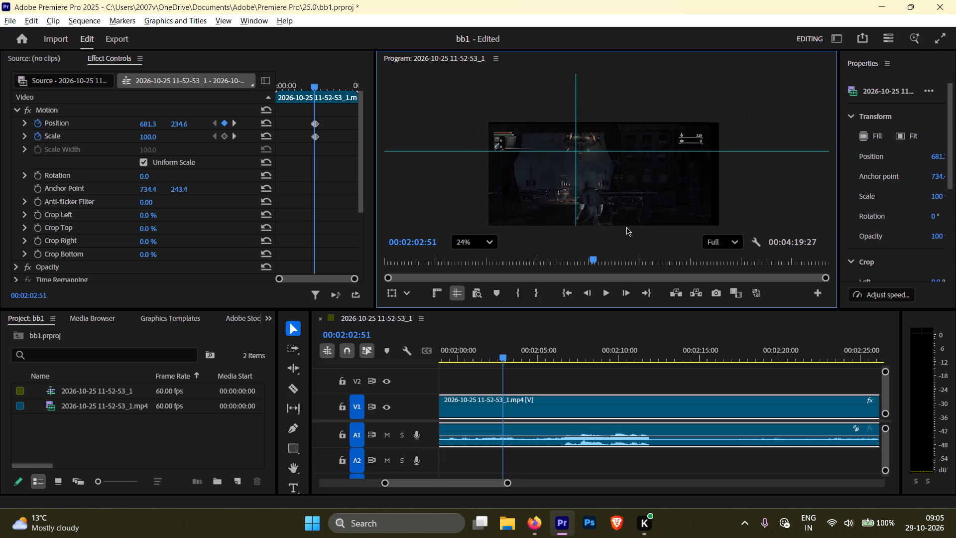
key(ctrl+z)
key(ctrl+z)
key(ctrl+z)
key(ctrl+z)
key(ctrl+z)
key(ctrl+z)
key(ctrl+z)
key(ctrl+z)
key(ctrl+z)
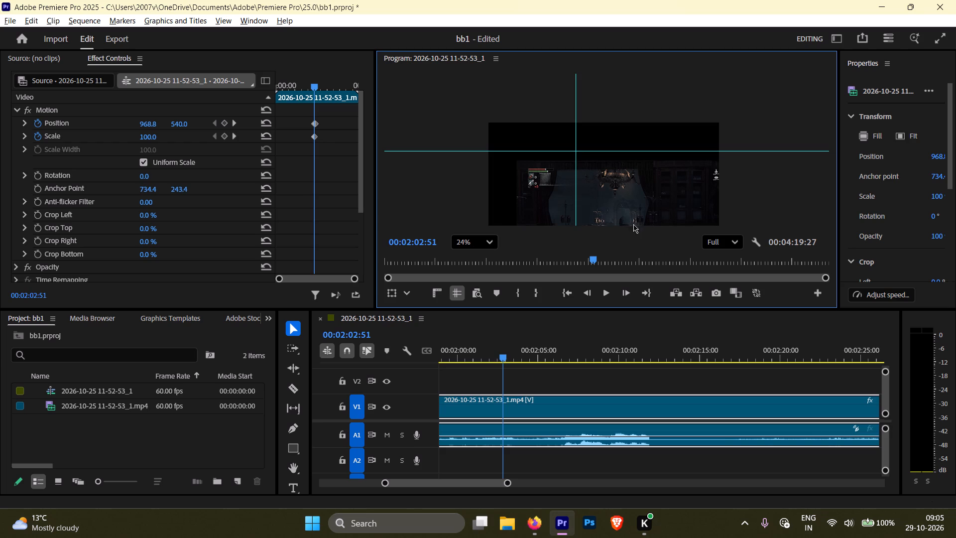
key(ctrl+z)
key(ctrl+z)
key(ctrl+z)
key(ctrl+z)
key(ctrl+z)
key(ctrl+z)
Set the Program monitor's zoom level to Fit.
drag(680, 174, 680, 174)
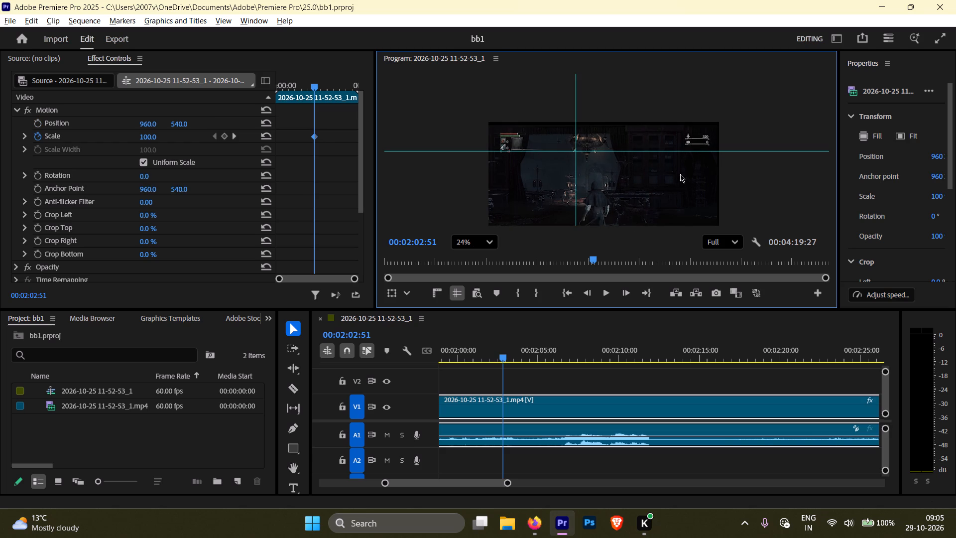
drag(680, 174, 656, 150)
click(479, 245)
drag(480, 253, 479, 259)
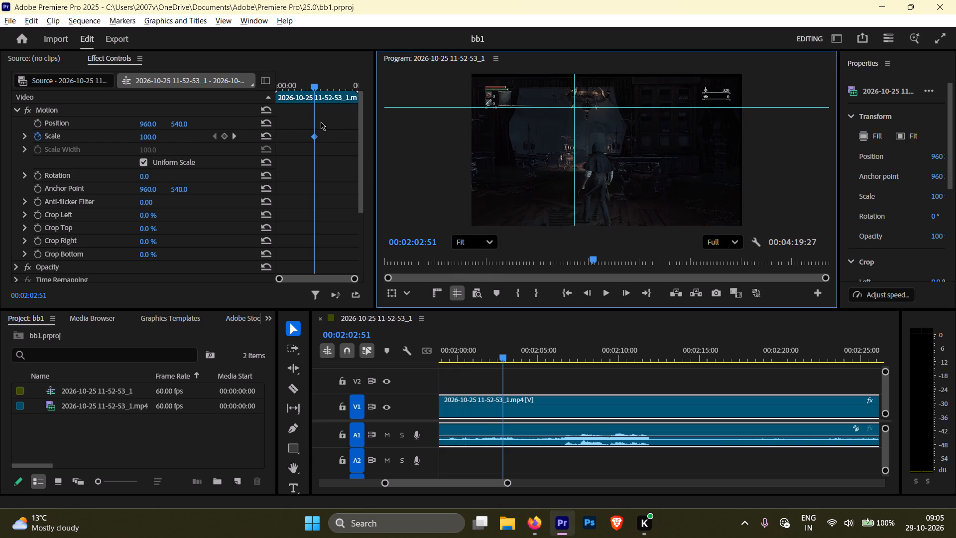
Turn off Scale animation for the clip and delete its existing keyframes.
key(space)
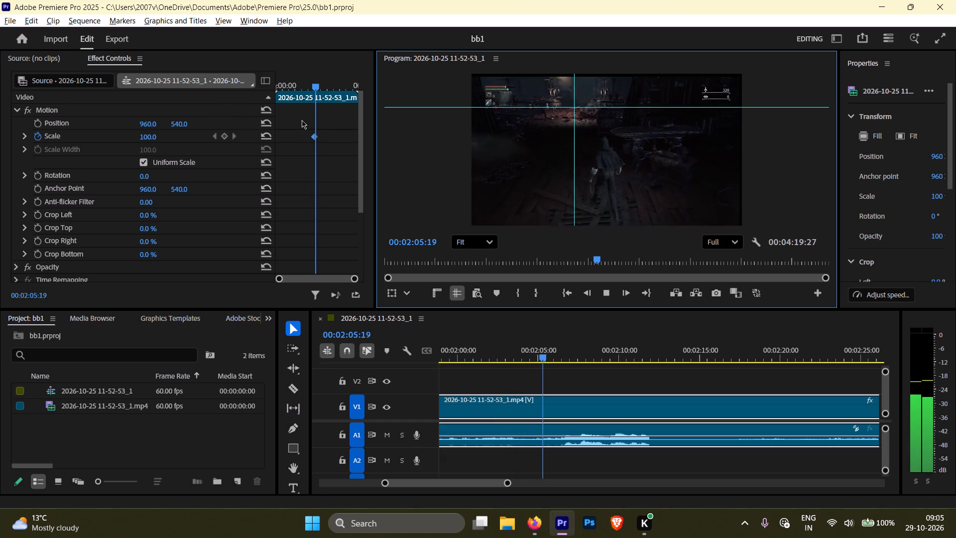
click(37, 134)
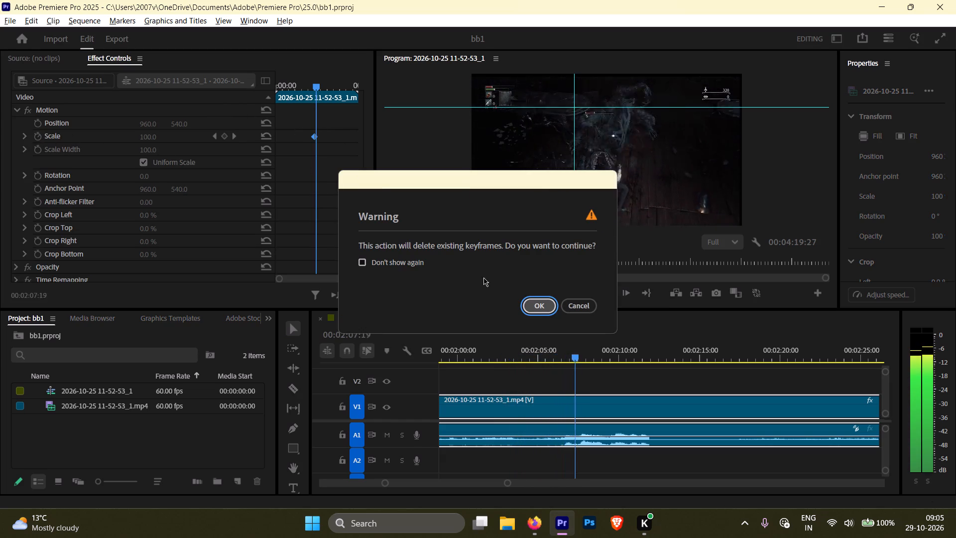
click(526, 304)
Find the zoom's start at 00:02:03:03 and add starting keyframes there for the clip's Scale and Position.
drag(578, 354, 564, 353)
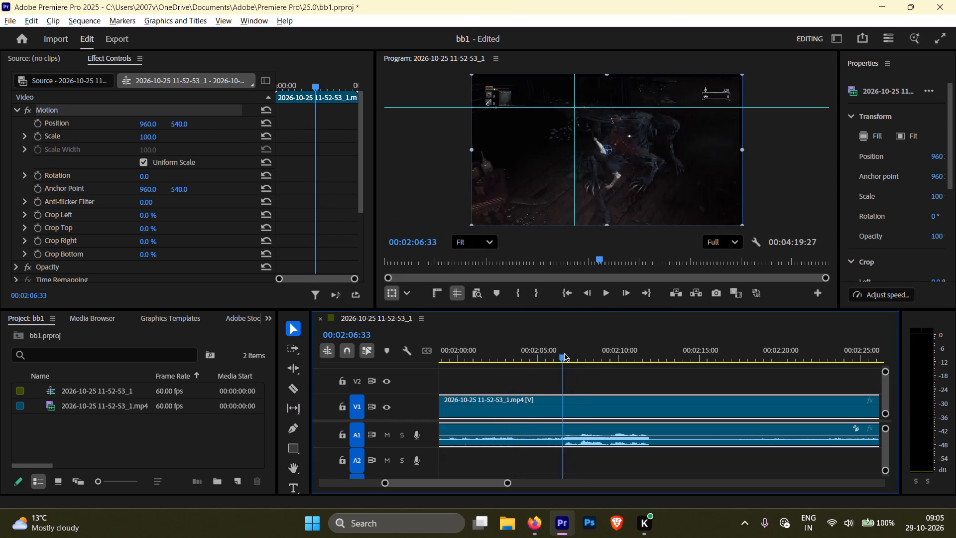
drag(564, 353, 521, 346)
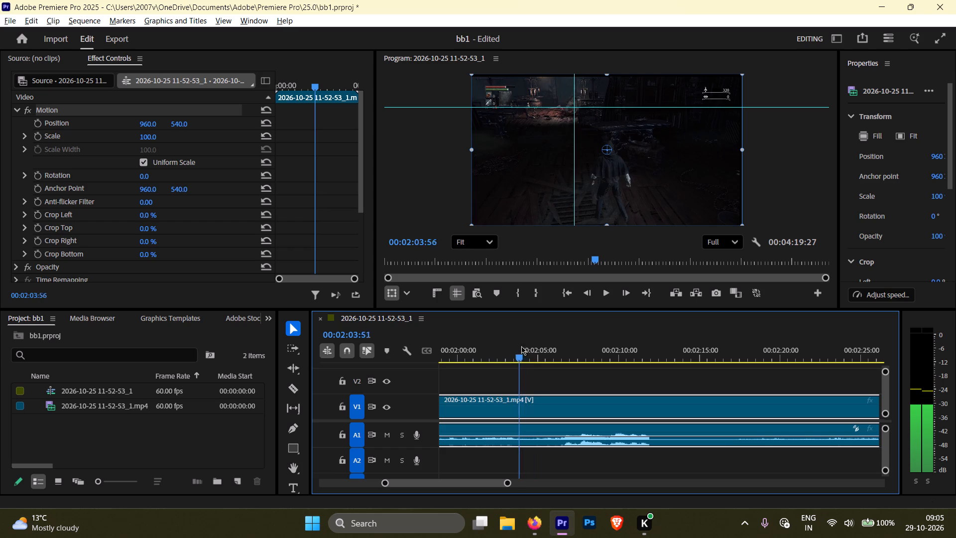
drag(521, 346, 503, 342)
key(space)
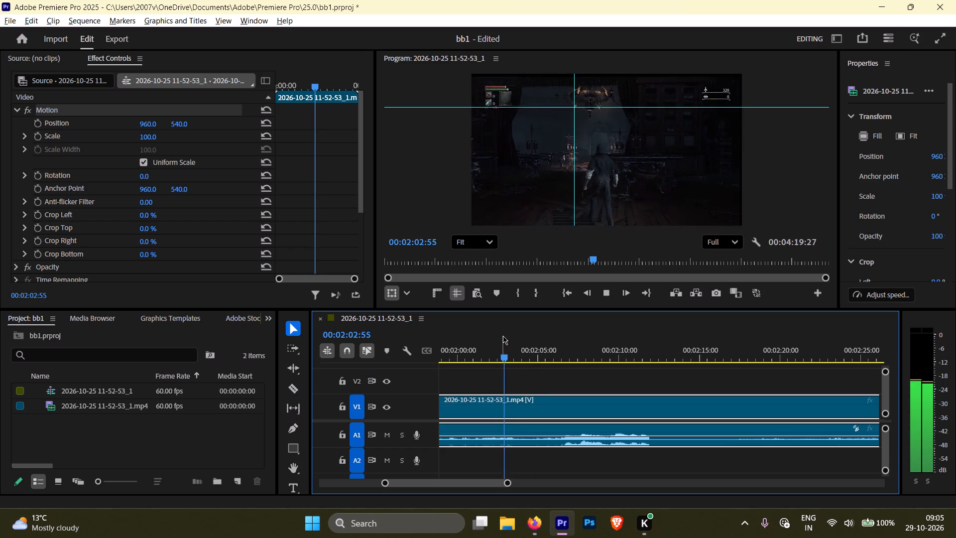
key(space)
drag(511, 357, 517, 357)
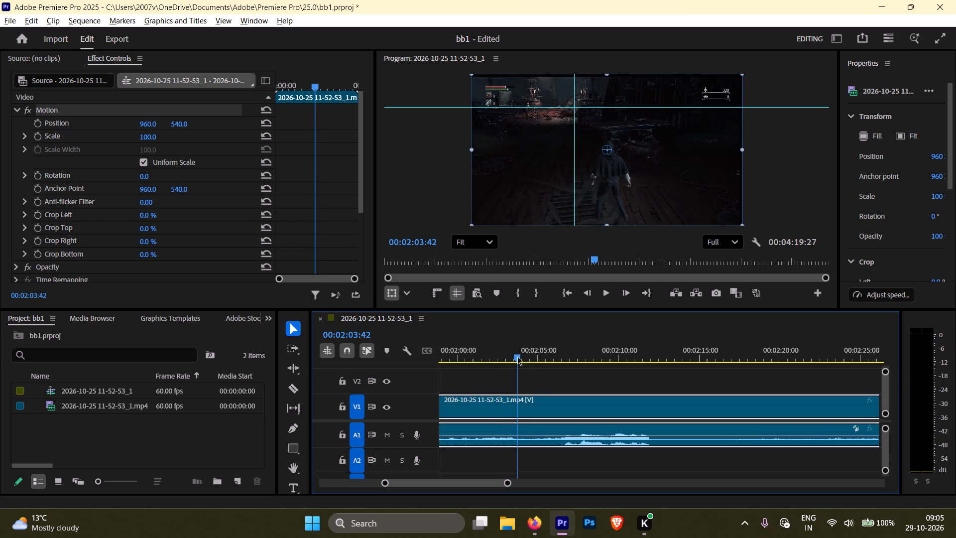
drag(517, 357, 506, 355)
key(space)
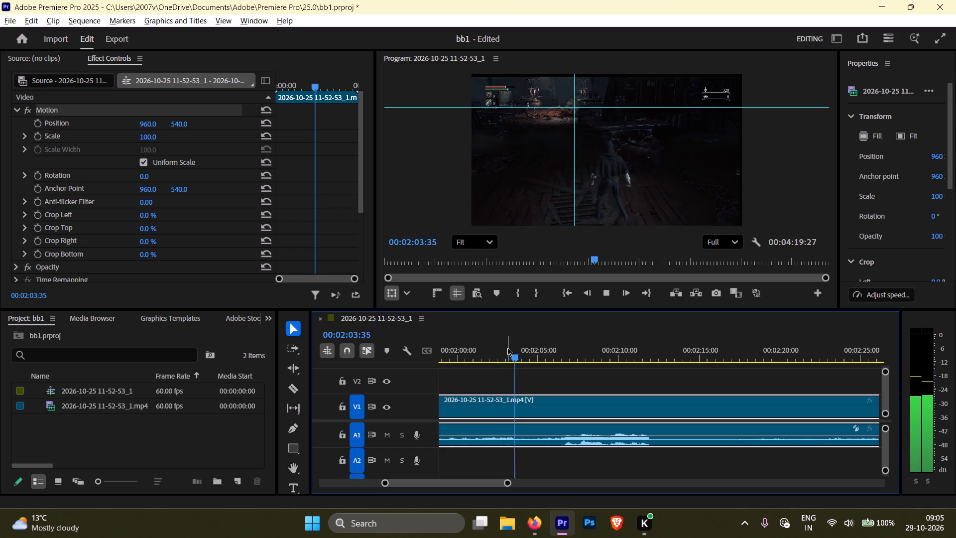
key(space)
click(510, 355)
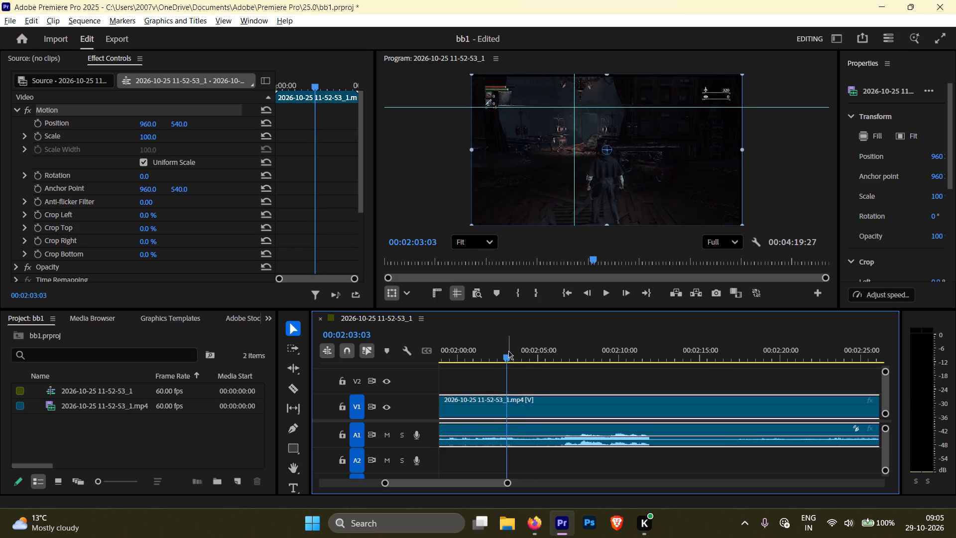
click(40, 137)
click(37, 123)
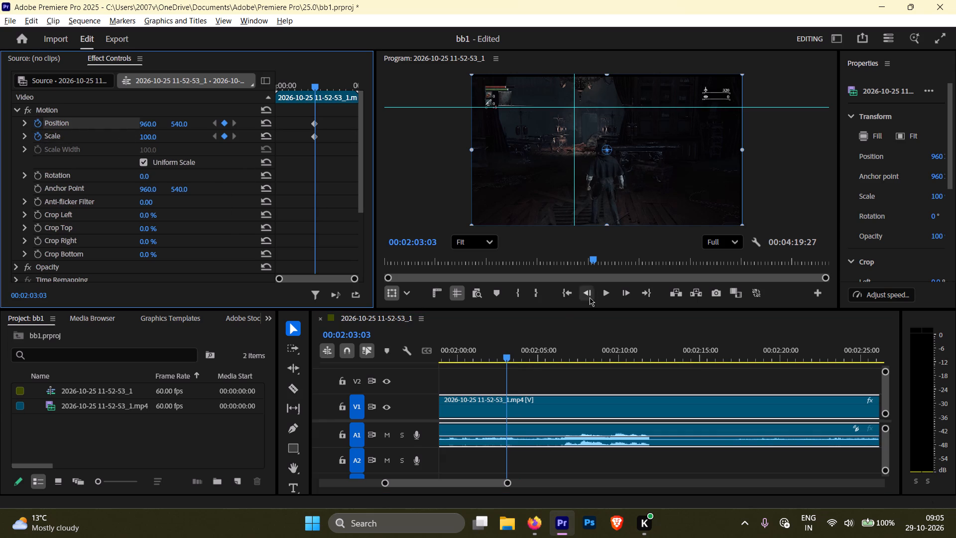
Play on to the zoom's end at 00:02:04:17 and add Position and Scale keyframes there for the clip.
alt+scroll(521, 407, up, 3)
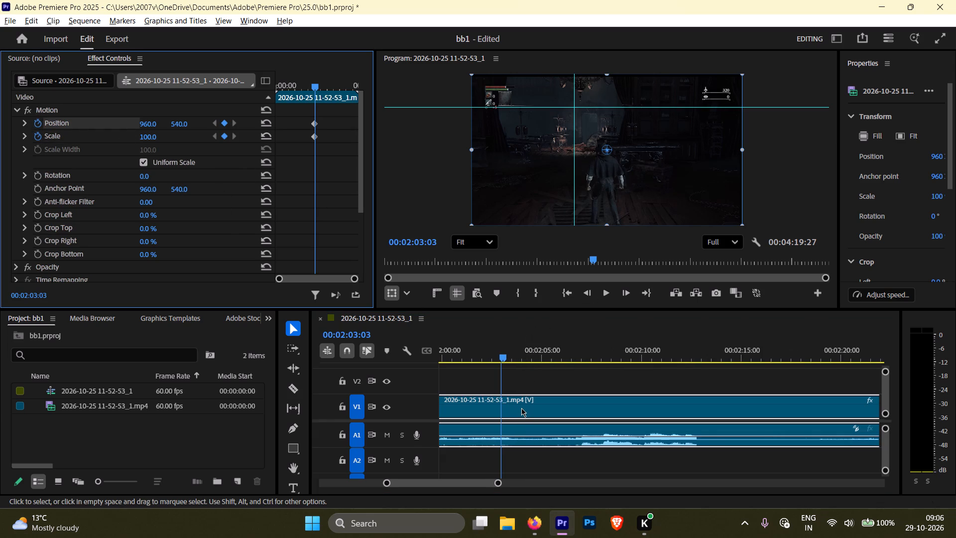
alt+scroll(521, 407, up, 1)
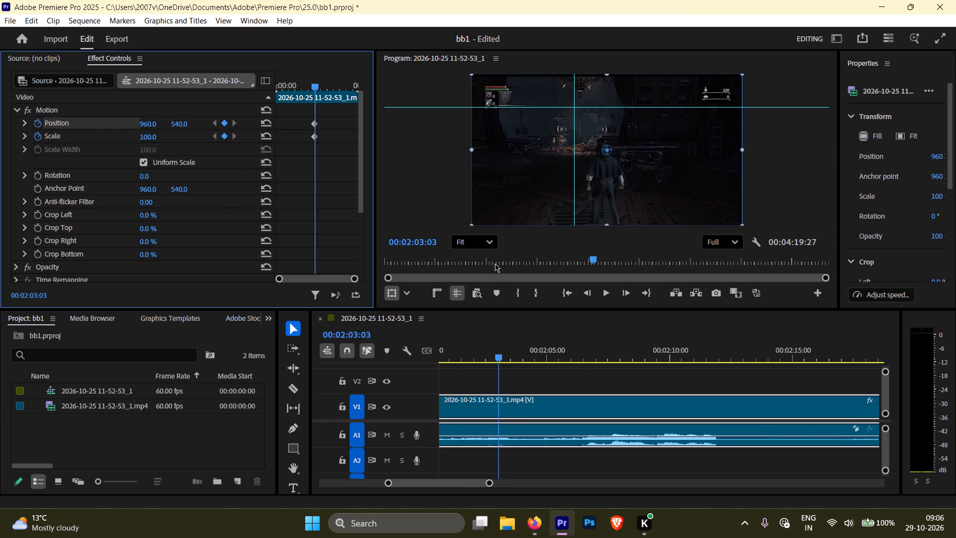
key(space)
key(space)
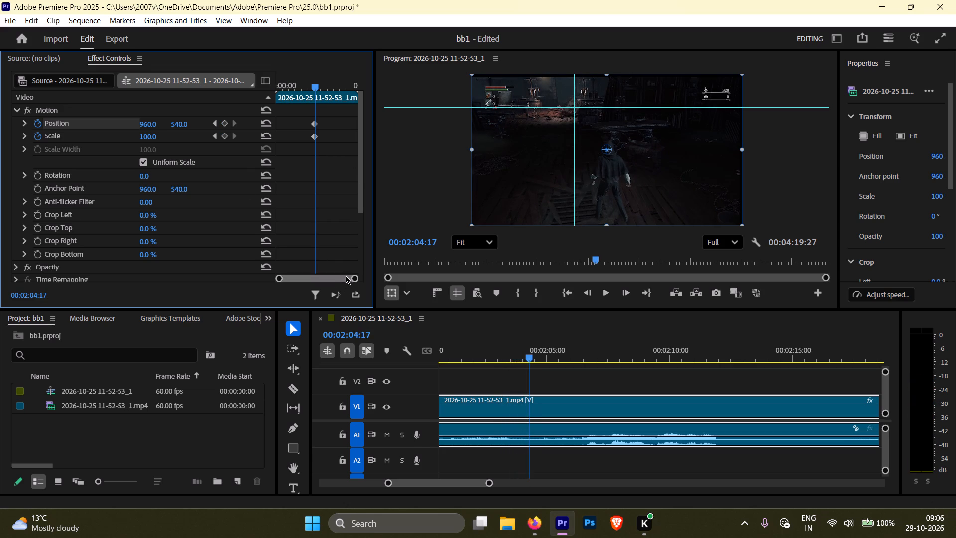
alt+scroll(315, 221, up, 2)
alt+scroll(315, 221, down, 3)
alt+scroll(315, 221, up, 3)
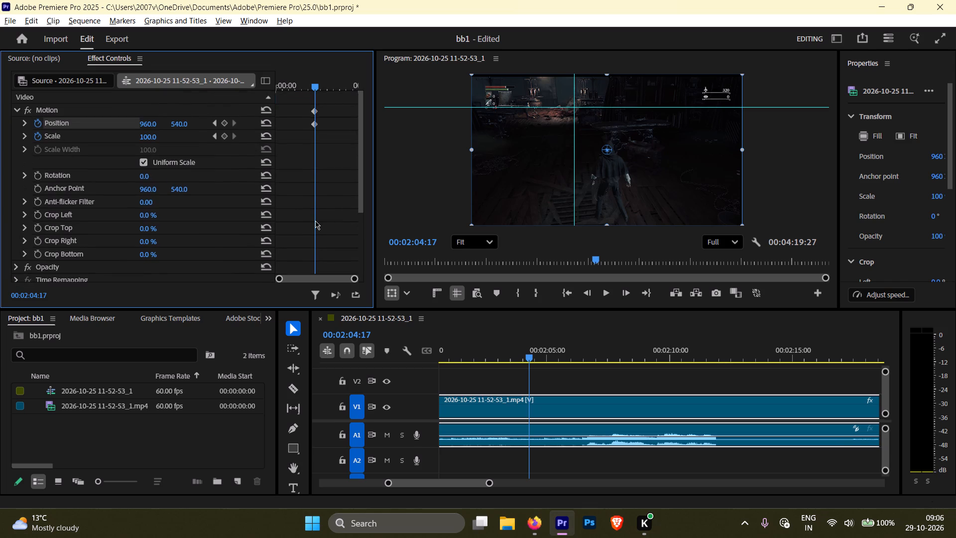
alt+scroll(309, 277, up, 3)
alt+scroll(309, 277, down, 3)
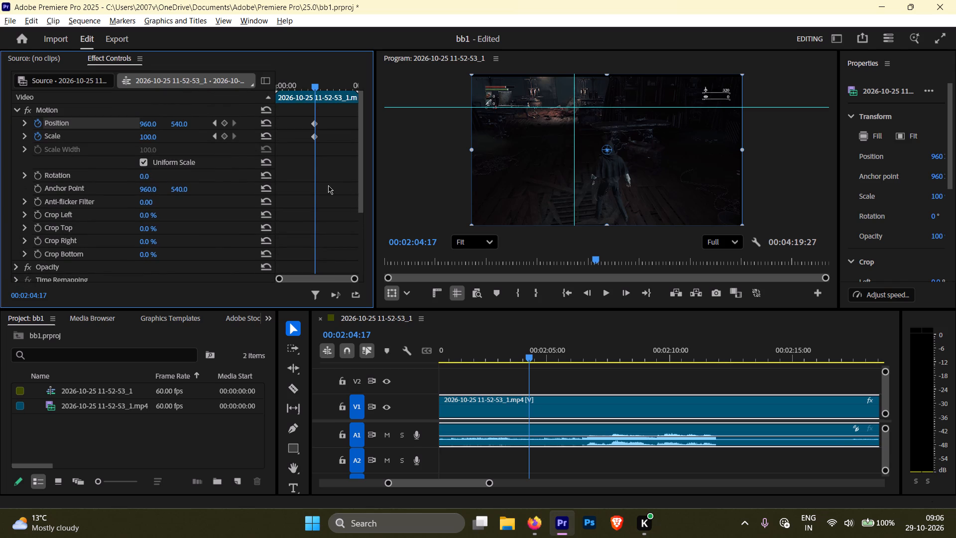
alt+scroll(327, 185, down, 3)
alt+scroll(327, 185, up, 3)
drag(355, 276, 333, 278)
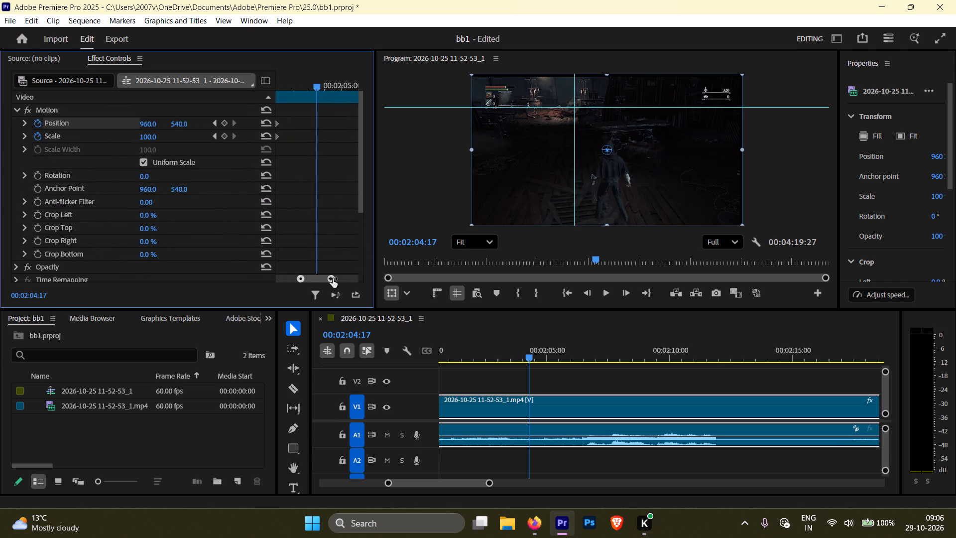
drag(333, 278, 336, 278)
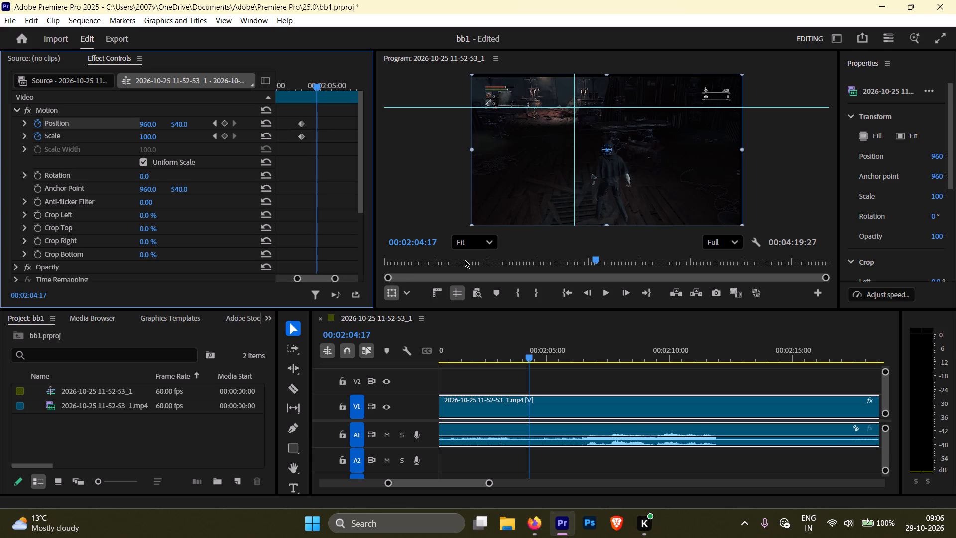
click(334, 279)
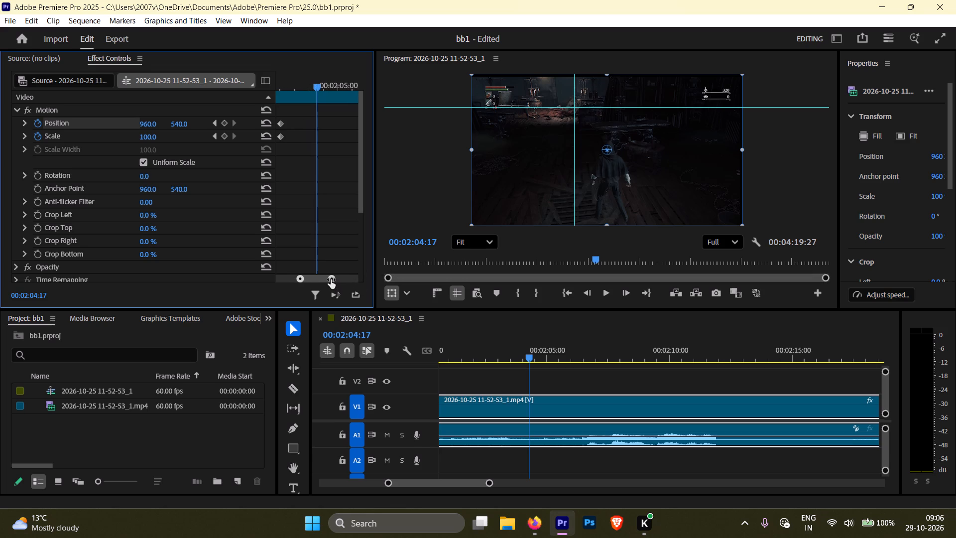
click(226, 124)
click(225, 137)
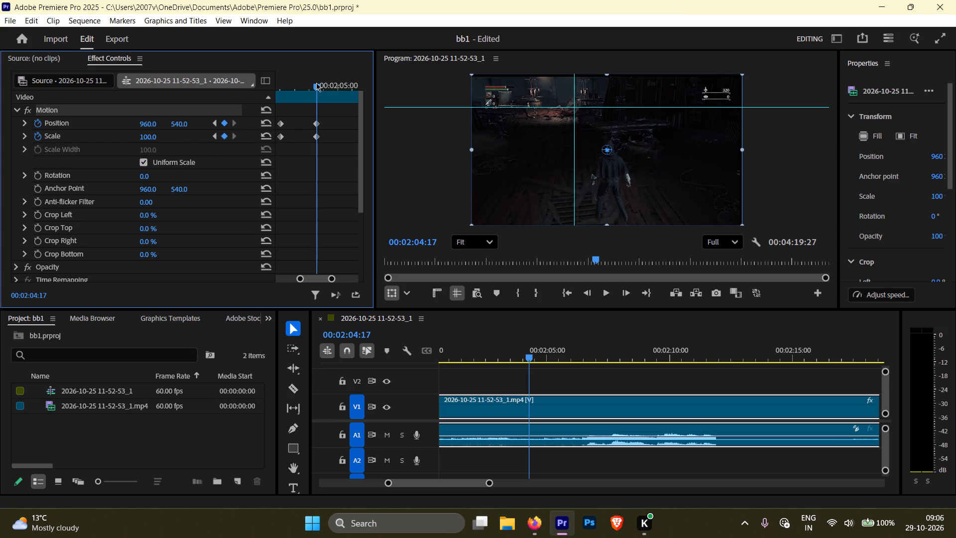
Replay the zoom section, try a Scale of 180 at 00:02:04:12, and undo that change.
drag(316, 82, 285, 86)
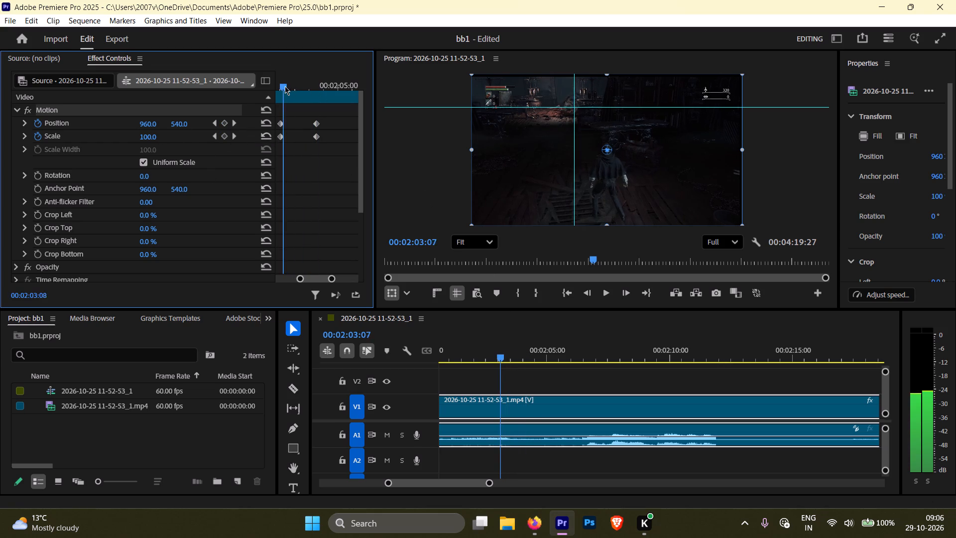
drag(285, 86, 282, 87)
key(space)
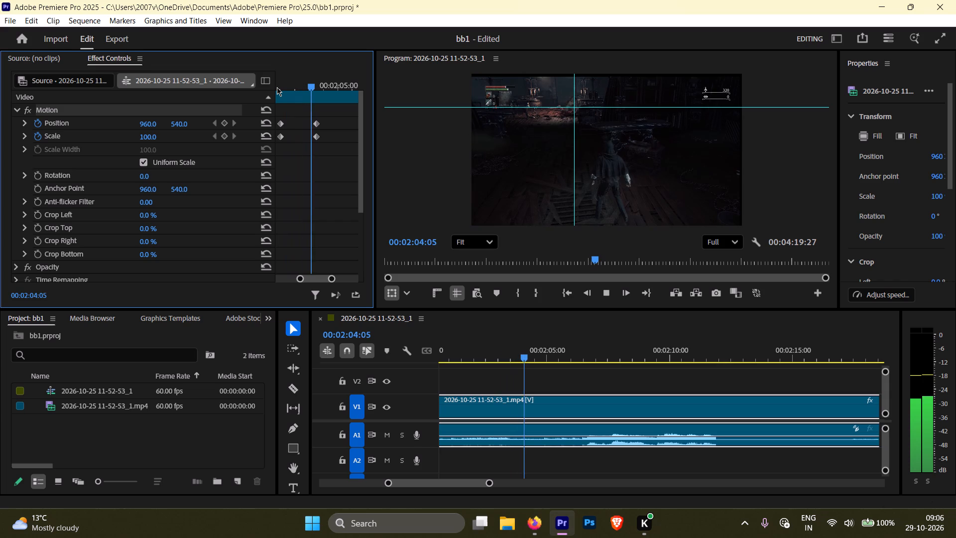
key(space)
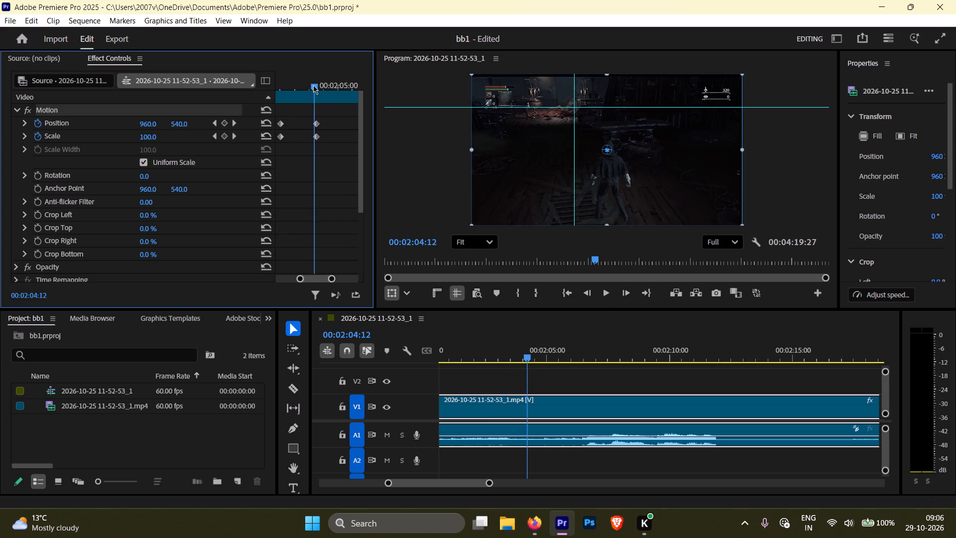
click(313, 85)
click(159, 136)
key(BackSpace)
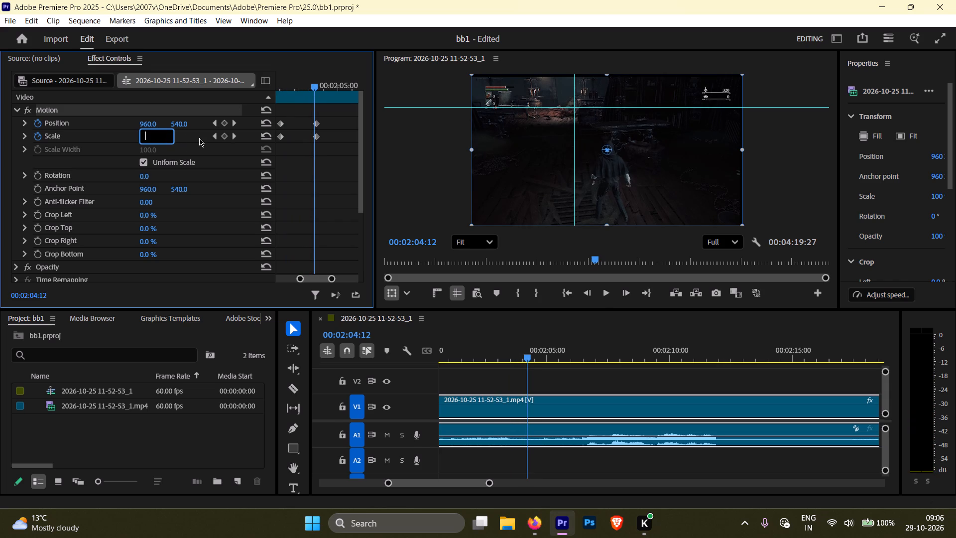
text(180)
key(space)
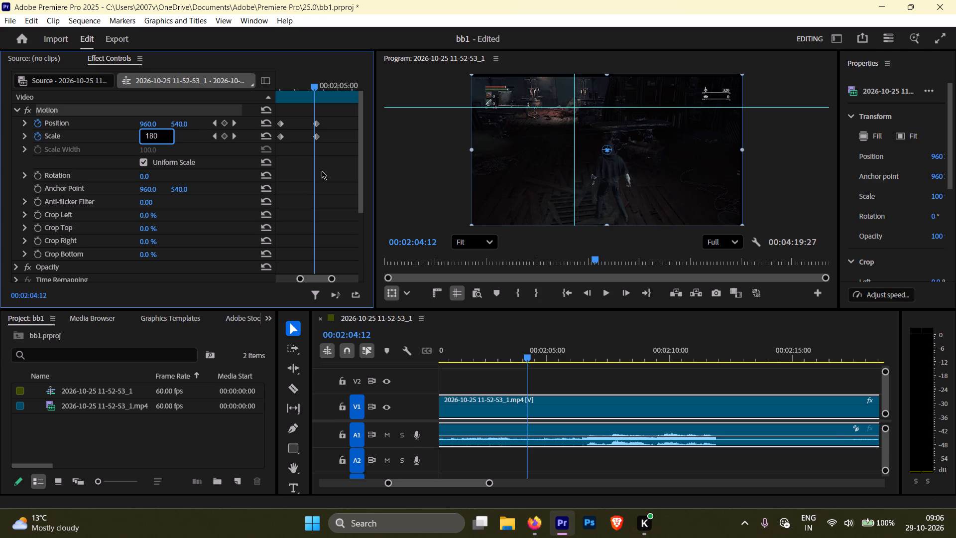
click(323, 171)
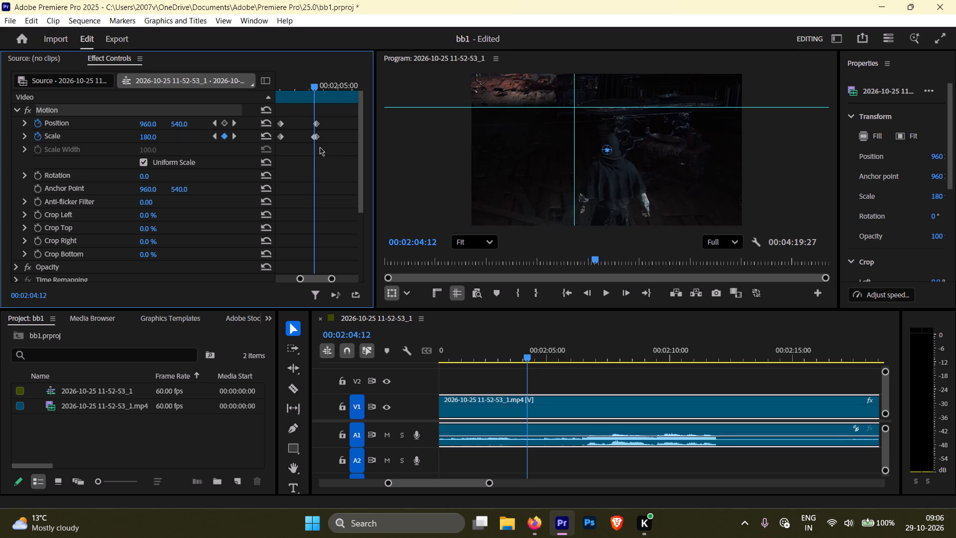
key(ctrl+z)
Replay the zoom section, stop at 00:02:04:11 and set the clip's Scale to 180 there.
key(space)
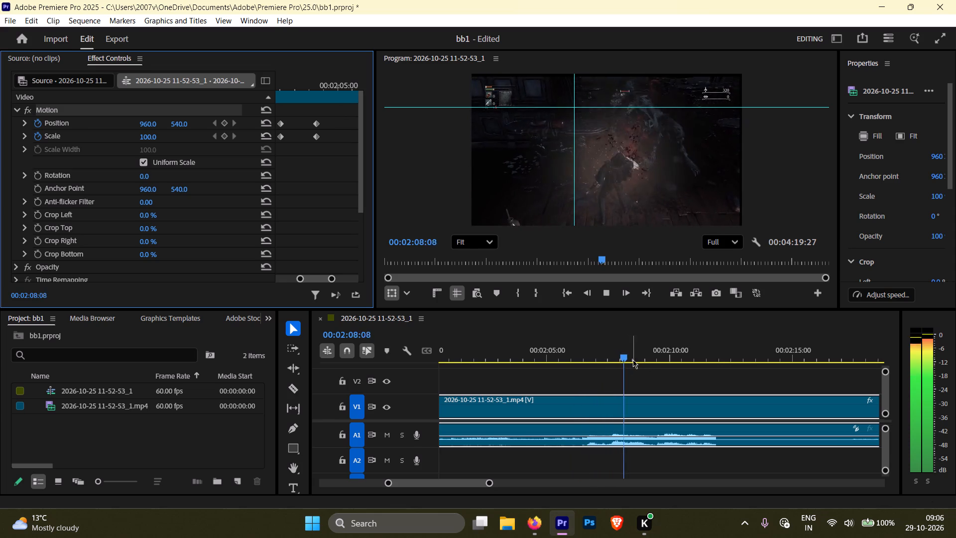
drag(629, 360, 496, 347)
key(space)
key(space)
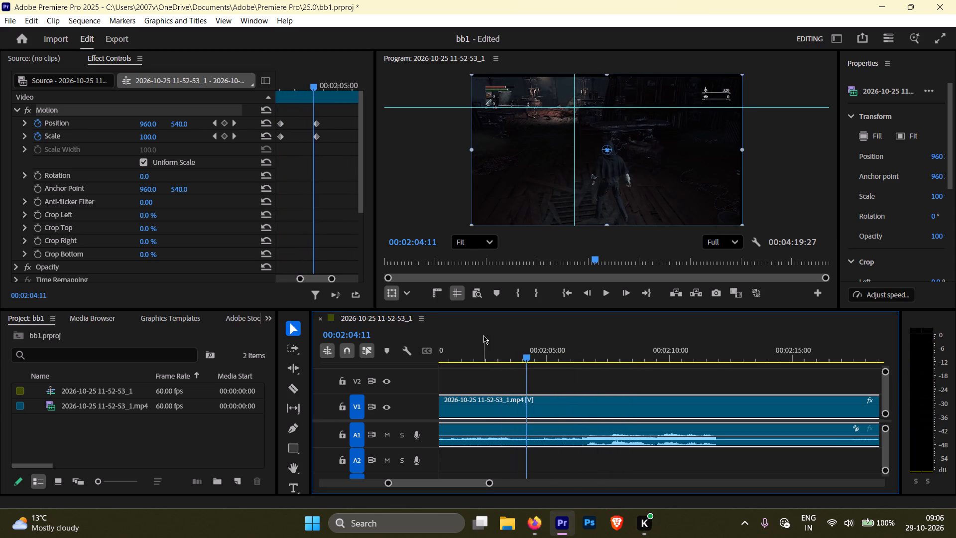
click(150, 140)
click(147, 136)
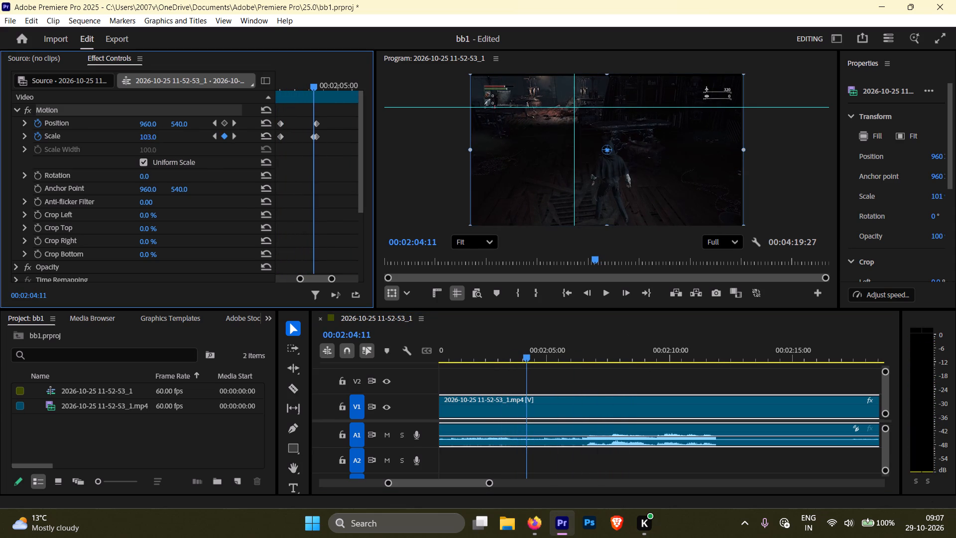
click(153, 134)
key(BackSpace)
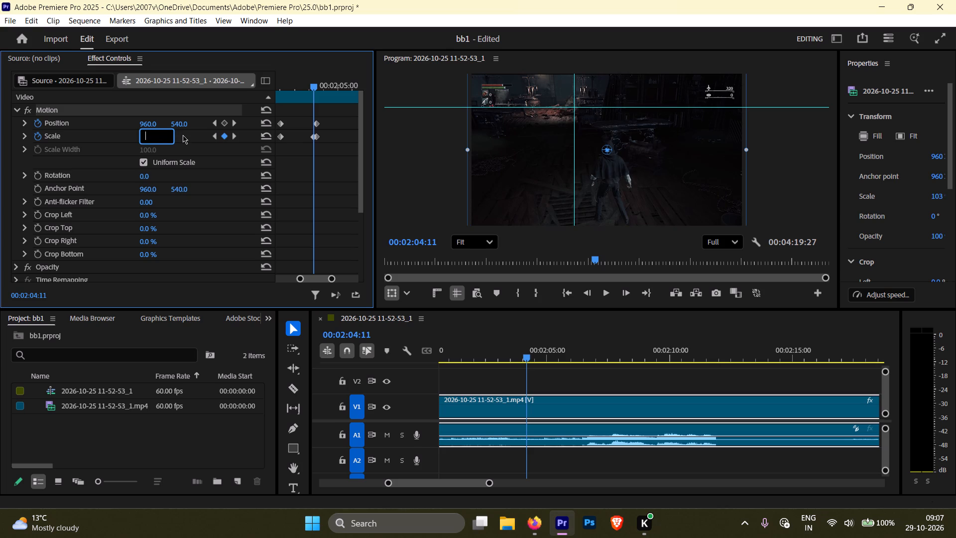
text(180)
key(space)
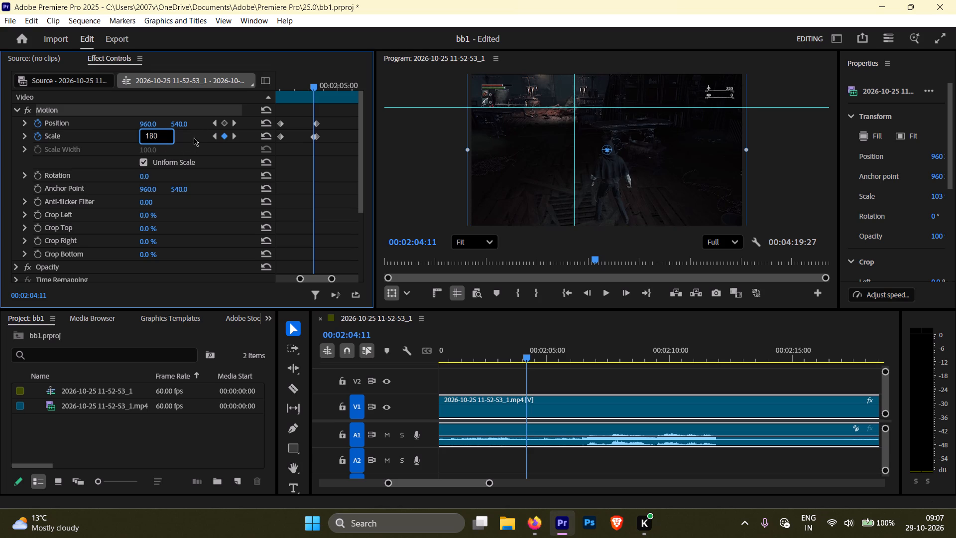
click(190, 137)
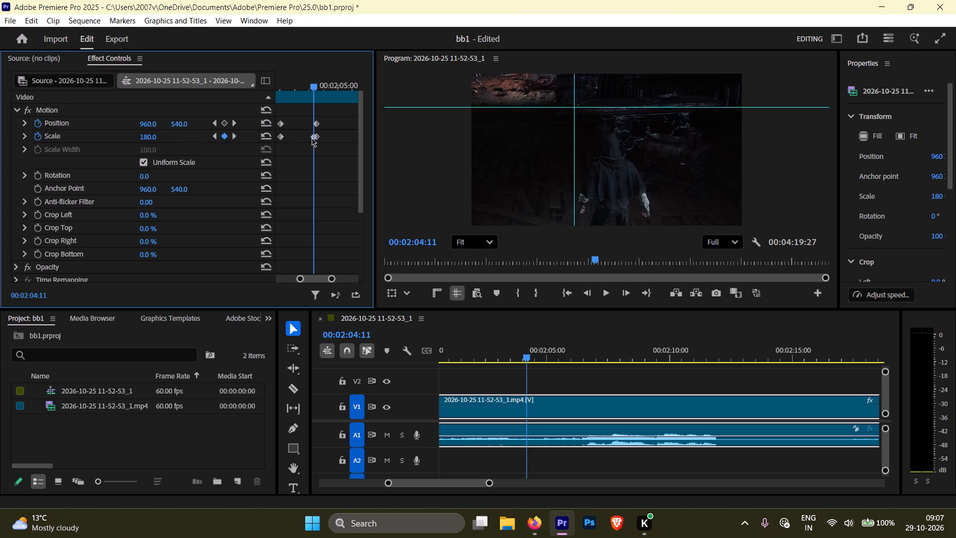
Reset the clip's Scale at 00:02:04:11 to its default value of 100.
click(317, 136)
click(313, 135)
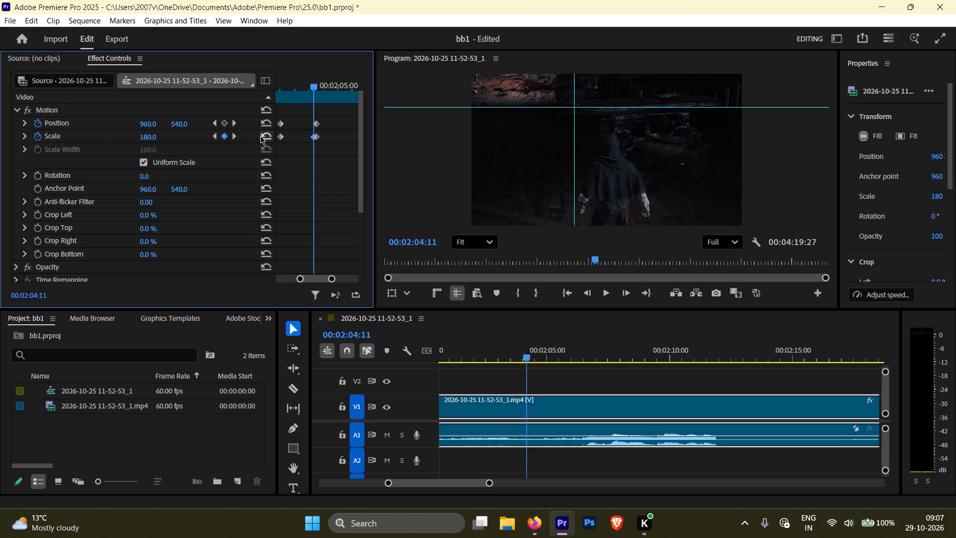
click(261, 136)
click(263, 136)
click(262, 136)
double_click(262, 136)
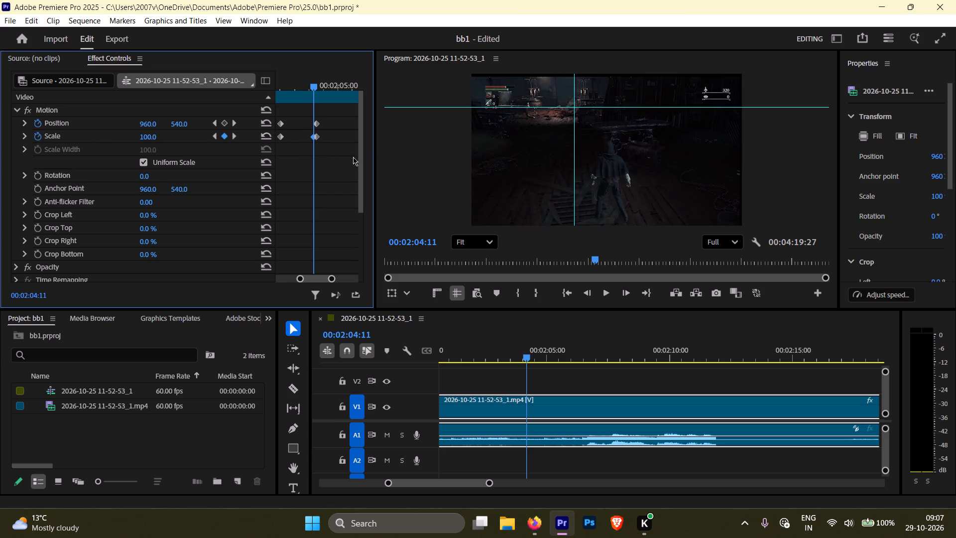
Undo the recent Scale edits and all Position keyframes, back to the single starting Scale keyframe.
key(ctrl+z)
key(ctrl+z)
key(ctrl+z)
key(ctrl+z)
key(ctrl+z)
key(ctrl+z)
key(ctrl+z)
key(ctrl+z)
key(ctrl+z)
key(ctrl+z)
key(ctrl+z)
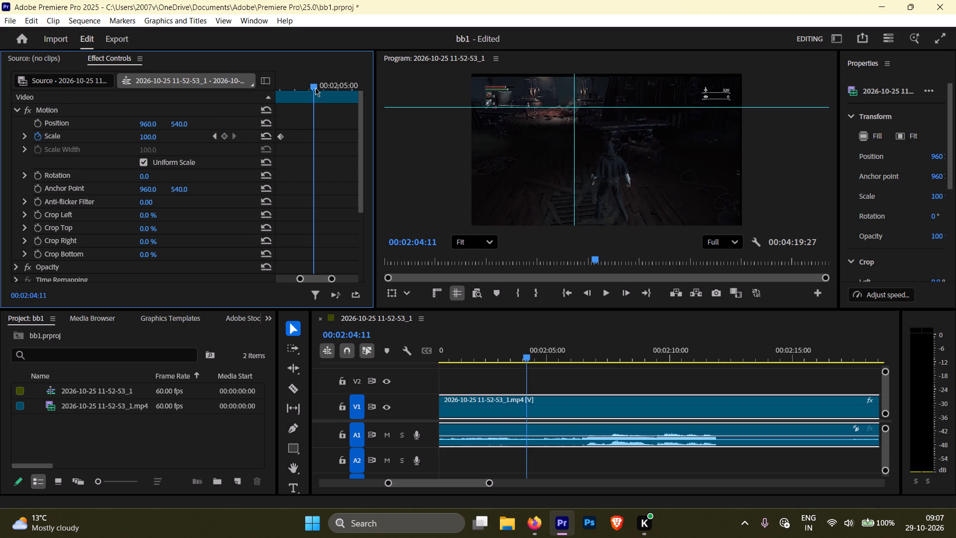
Move the playhead to 00:02:03:00, turn off Scale animation for the clip and delete its existing keyframe.
drag(315, 87, 282, 95)
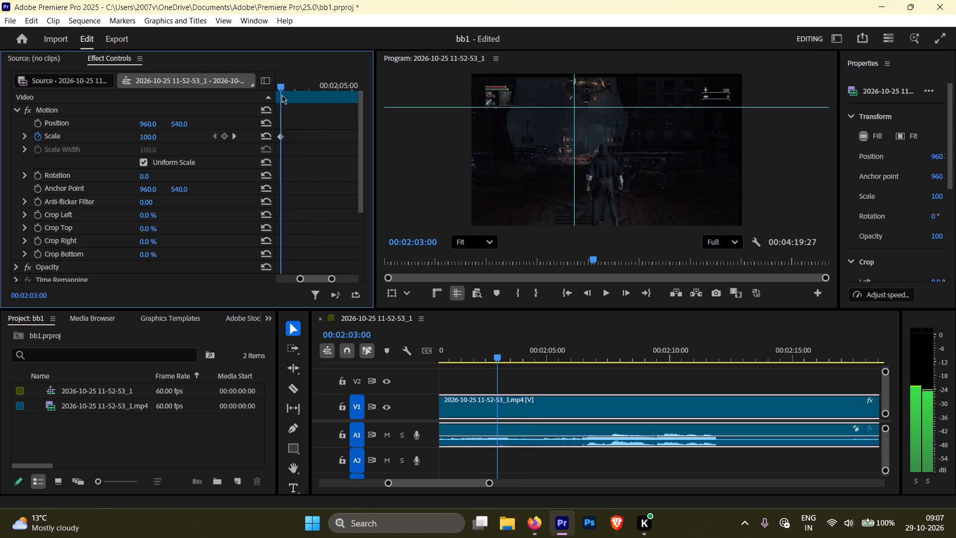
drag(282, 95, 283, 95)
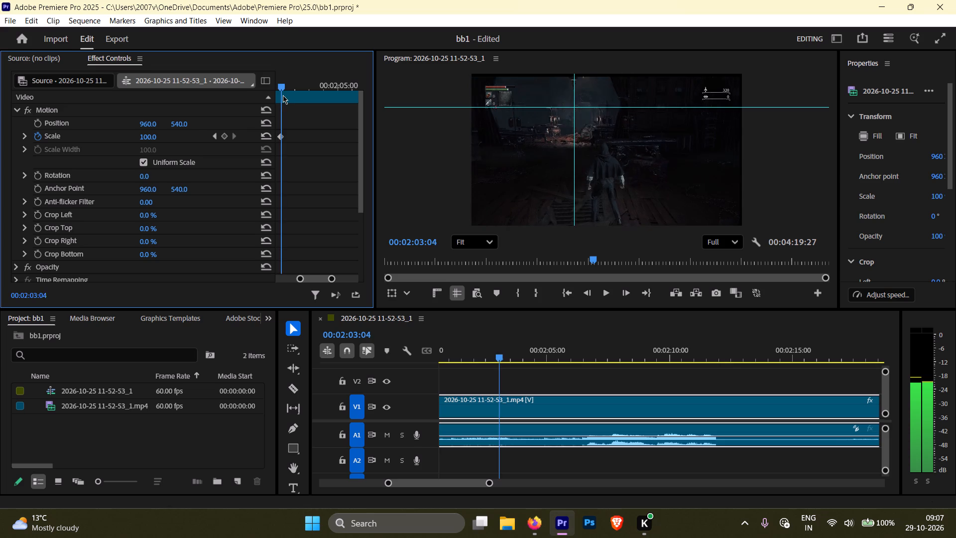
drag(283, 95, 281, 95)
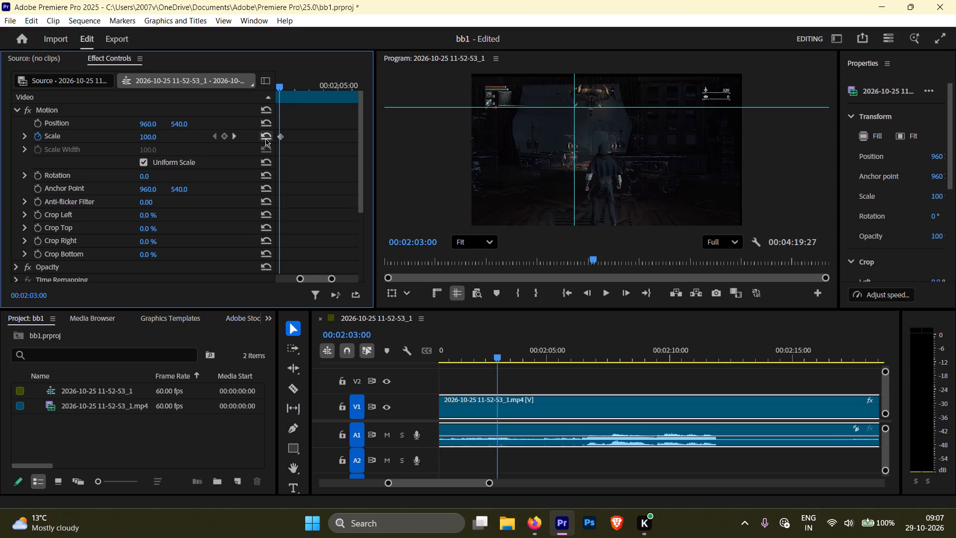
click(35, 134)
click(531, 304)
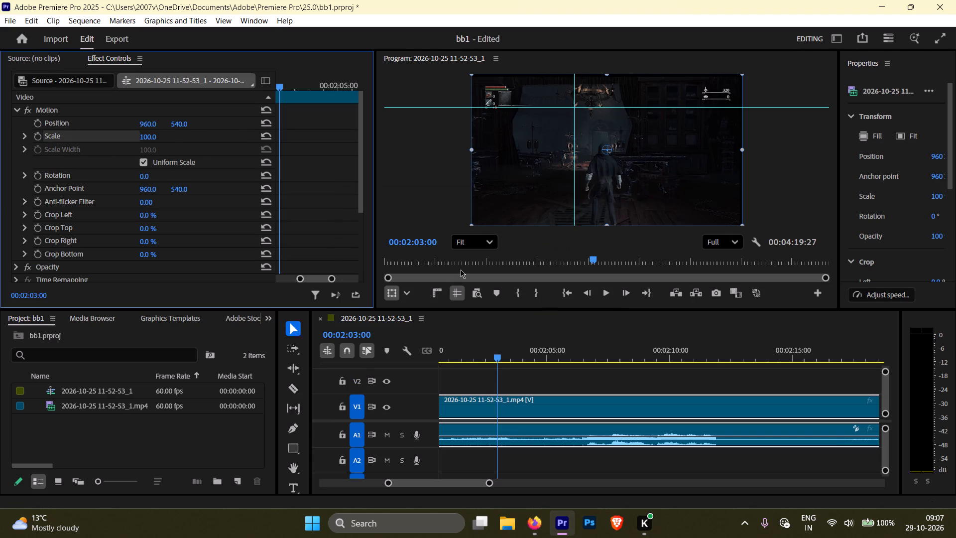
Turn on Scale animation for the clip at 00:02:03:00 and add a second Scale keyframe at 00:02:04:21.
click(39, 135)
key(space)
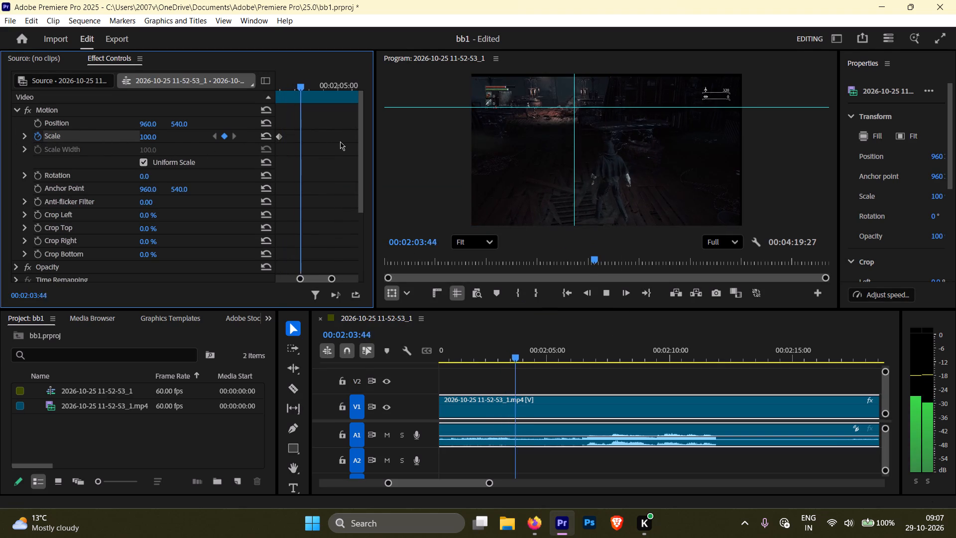
key(space)
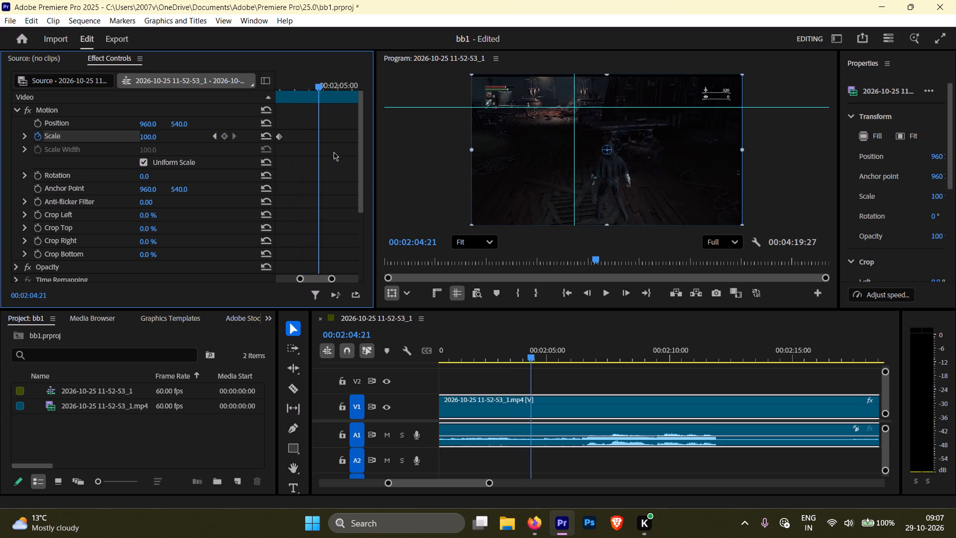
click(225, 134)
Step the playhead back to 00:02:02:56, just before the first Scale keyframe.
key(shift+Left)
key(shift+Left)
key(shift+Left)
key(shift+Left)
key(shift+Left)
key(shift+Left)
key(shift+Left)
key(shift+Left)
key(shift+Left)
key(shift+Left)
key(shift+Left)
key(shift+Left)
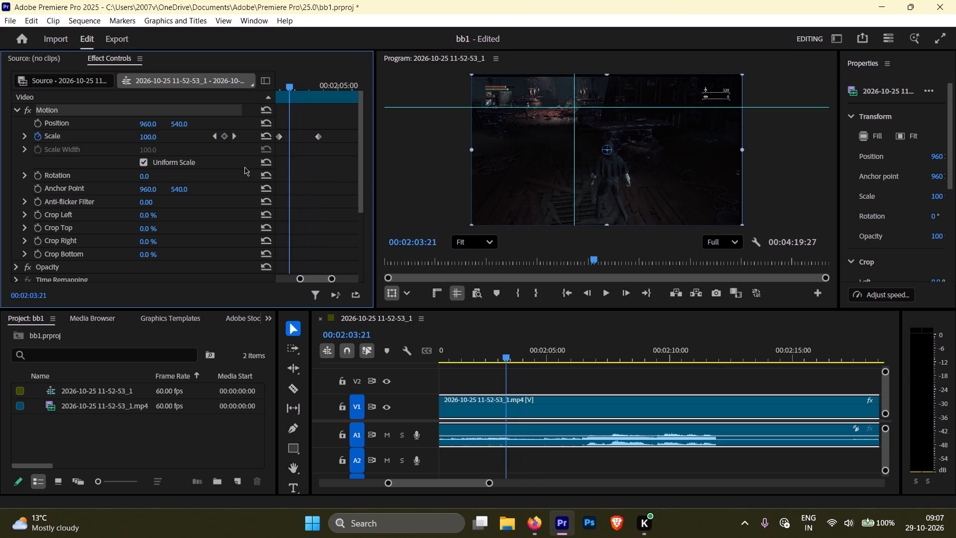
key(shift+Left)
key(shift+Left)
key(shift+Left)
key(shift+Left)
key(shift+Left)
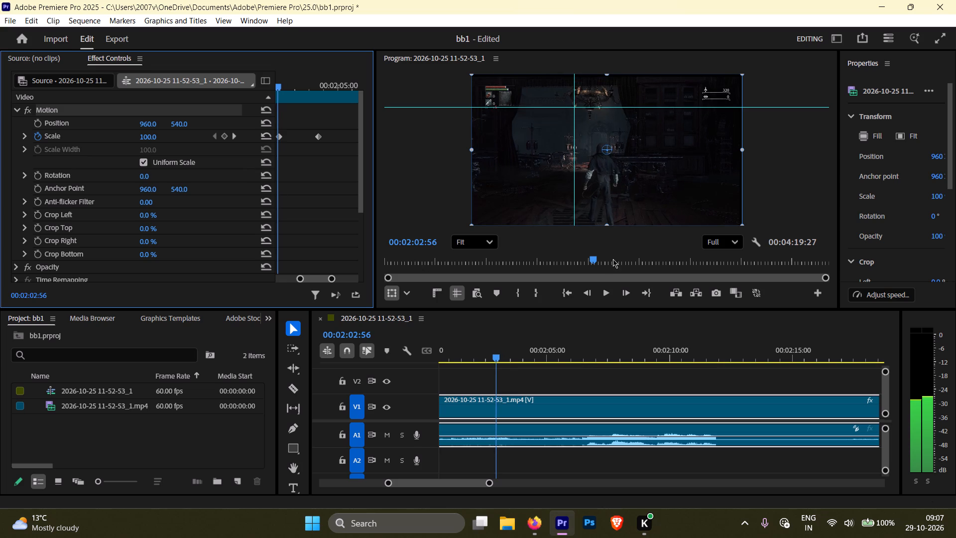
Switch to Firefox and search the web in a new tab for "how to jump bw keyframes".
click(540, 528)
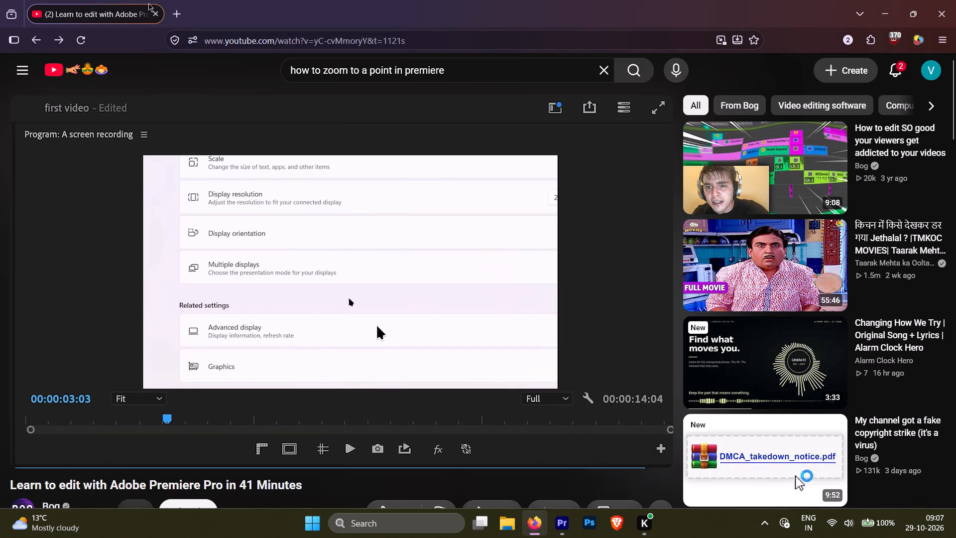
click(179, 4)
click(312, 140)
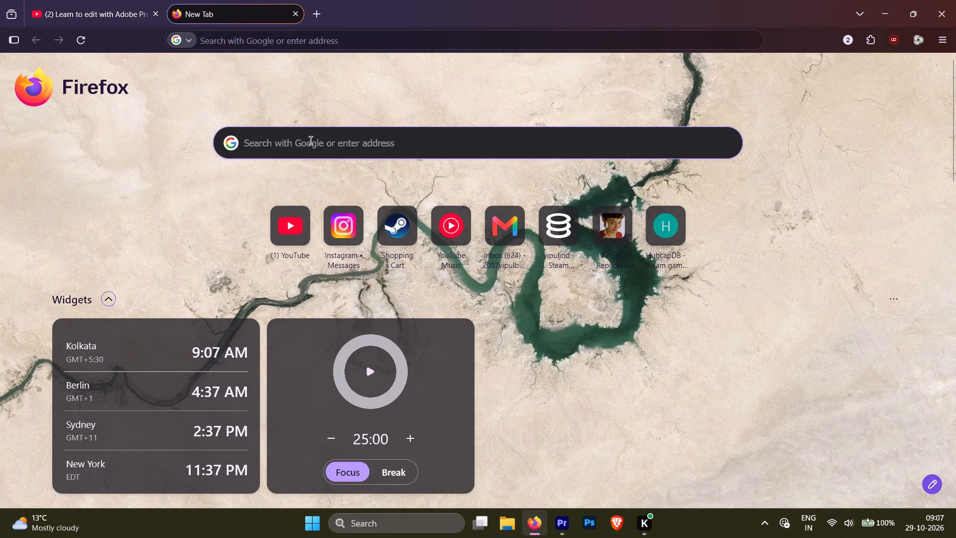
text(how or)
key(BackSpace)
key(BackSpace)
key(t)
key(BackSpace)
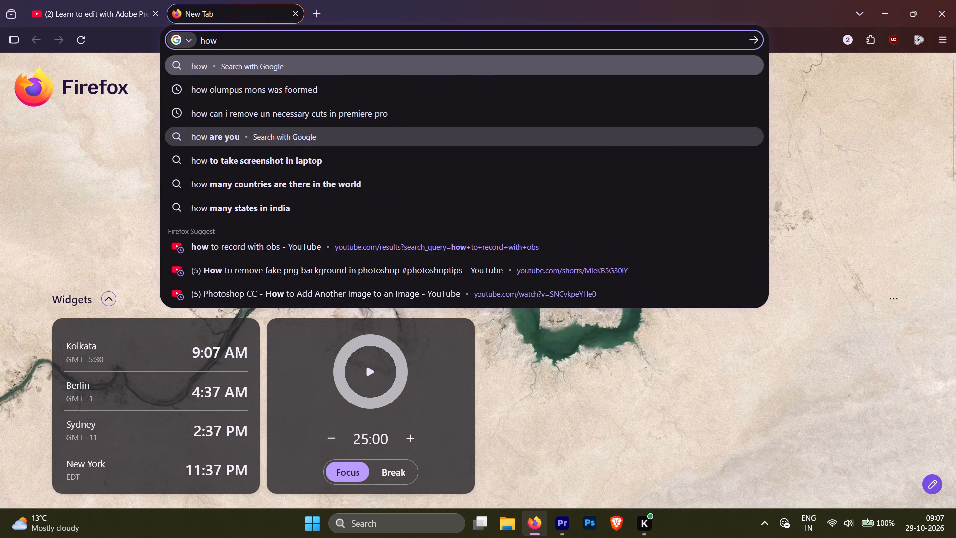
text(top)
key(space)
key(BackSpace)
key(BackSpace)
key(BackSpace)
text(o jump bw)
key(space)
text(keyframes)
key(Return)
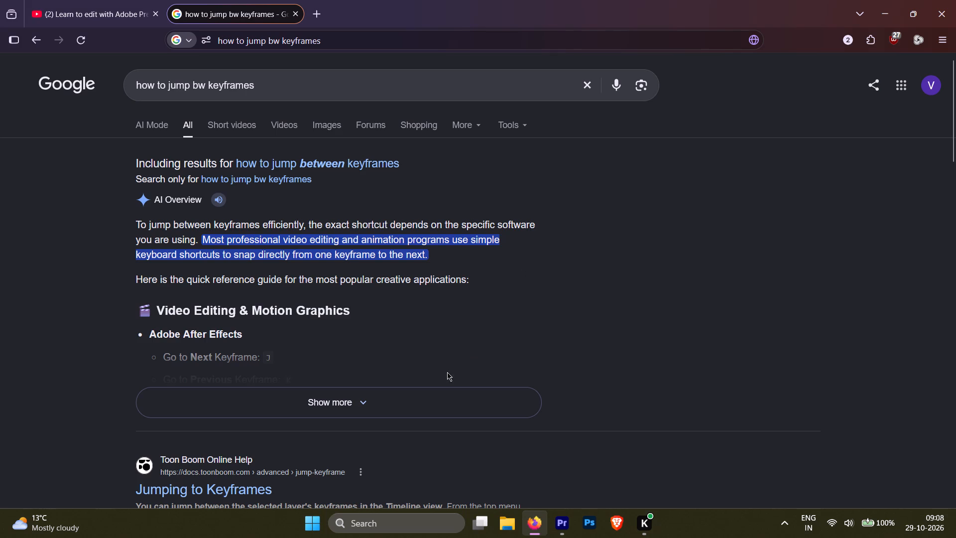
Expand the AI Overview, read its Premiere Pro keyframe navigation entries, and close the search tab.
click(347, 399)
scroll(313, 400, down, 3)
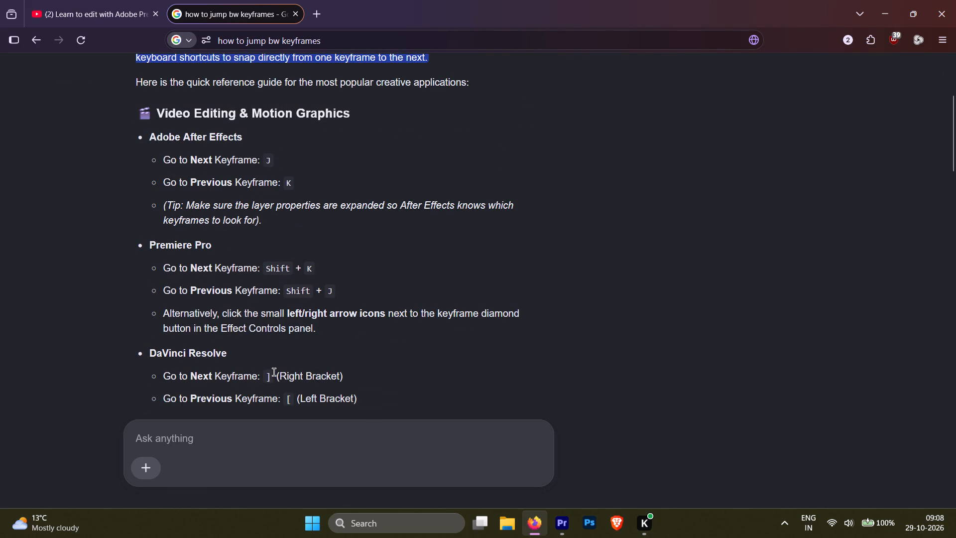
scroll(287, 372, up, 3)
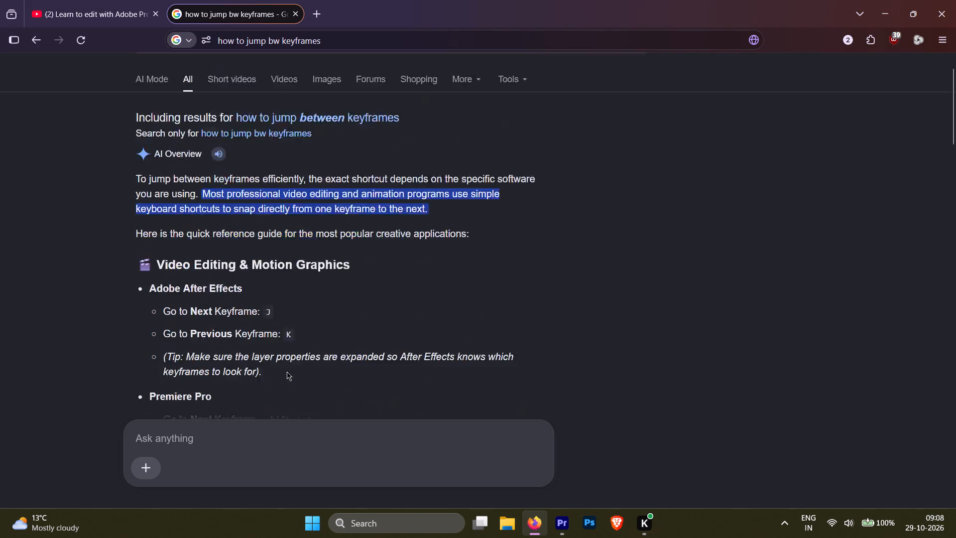
click(300, 12)
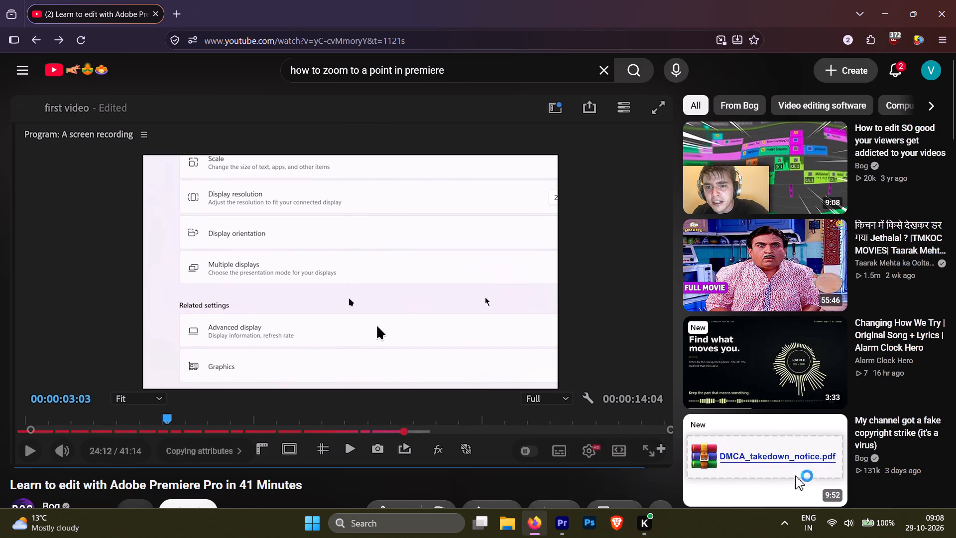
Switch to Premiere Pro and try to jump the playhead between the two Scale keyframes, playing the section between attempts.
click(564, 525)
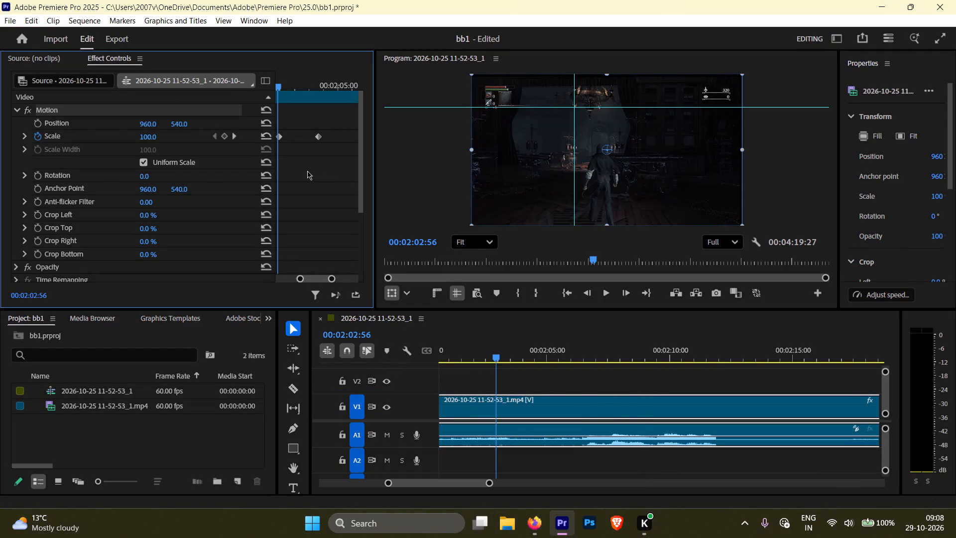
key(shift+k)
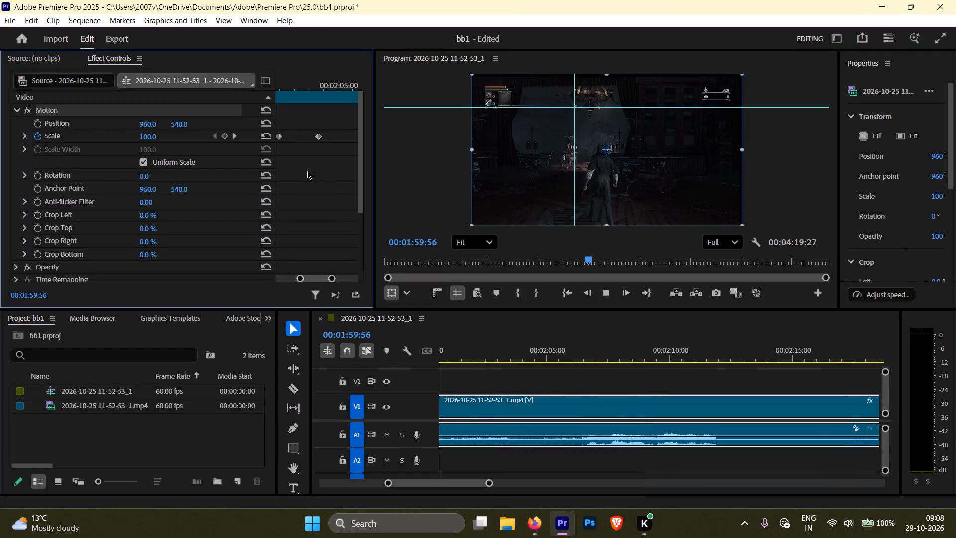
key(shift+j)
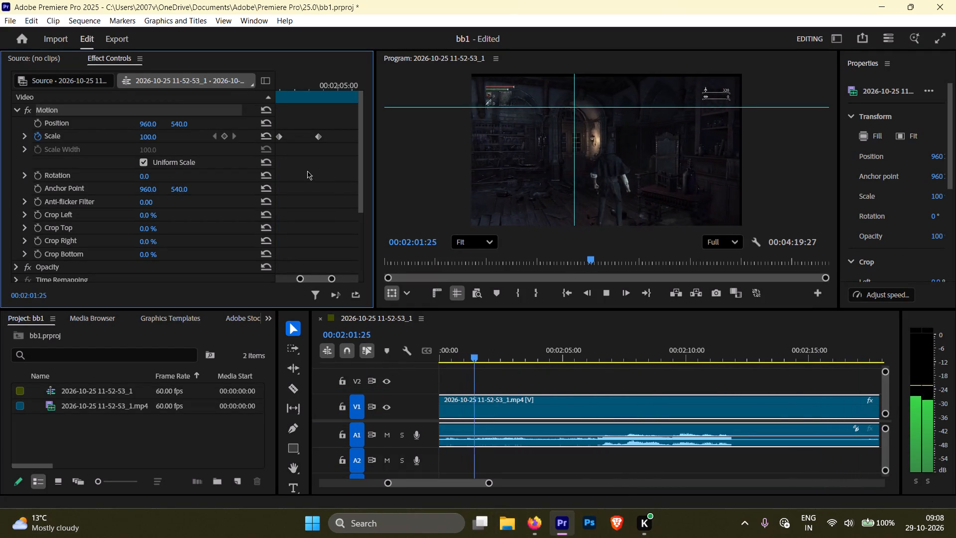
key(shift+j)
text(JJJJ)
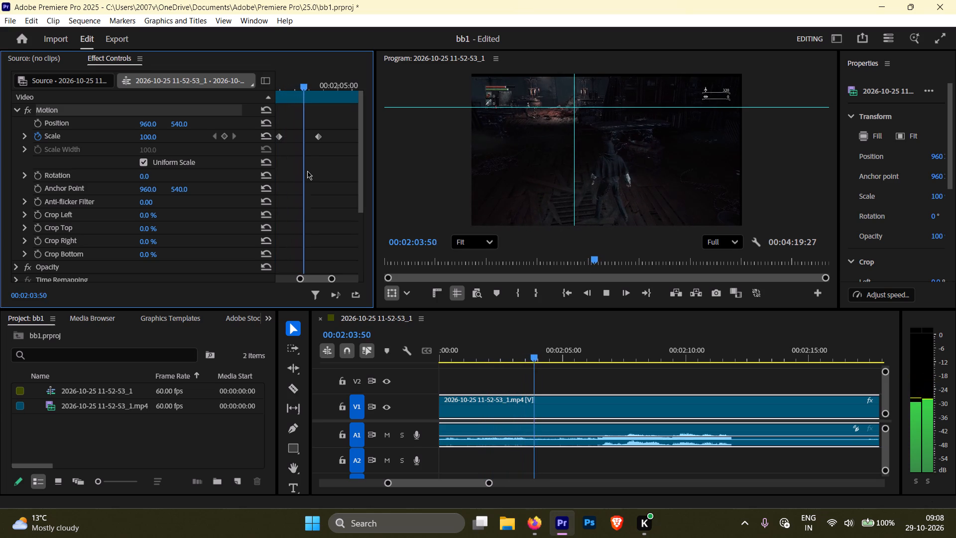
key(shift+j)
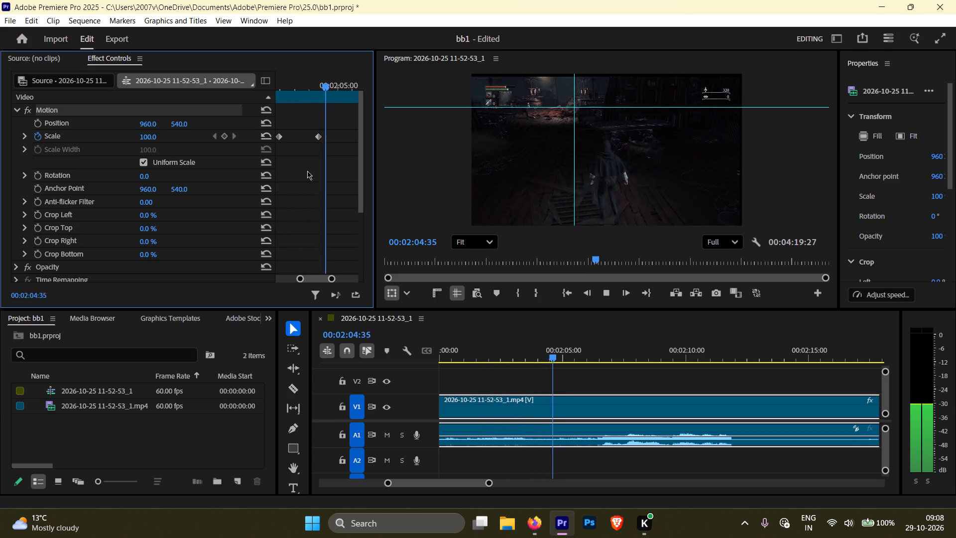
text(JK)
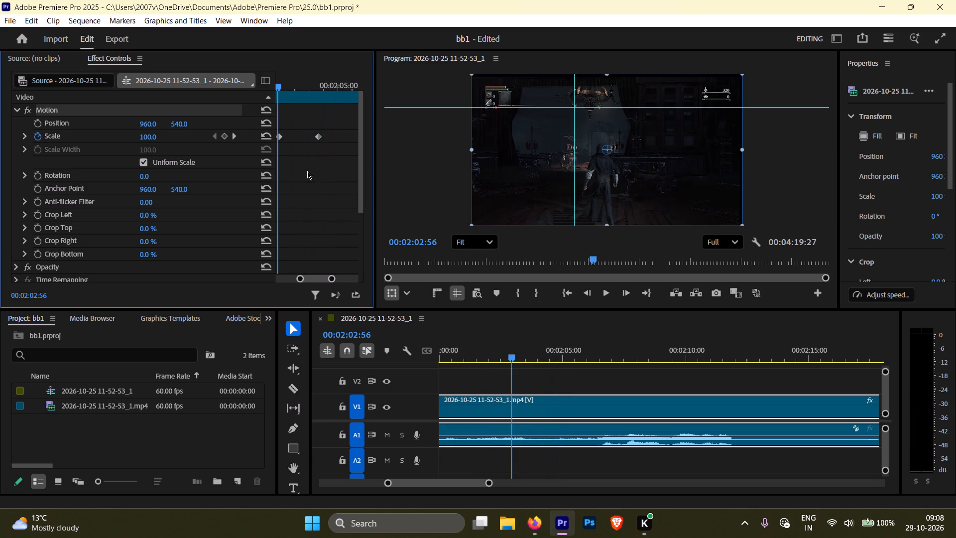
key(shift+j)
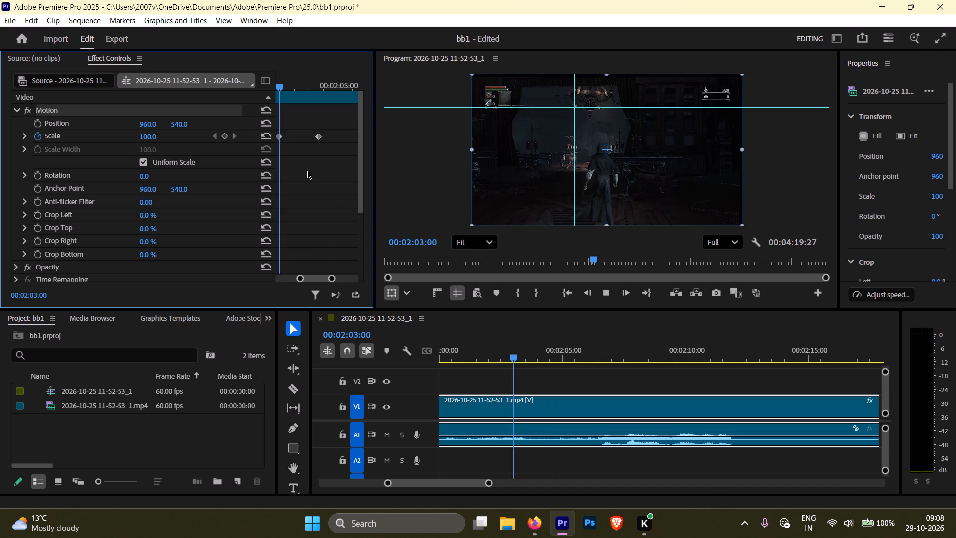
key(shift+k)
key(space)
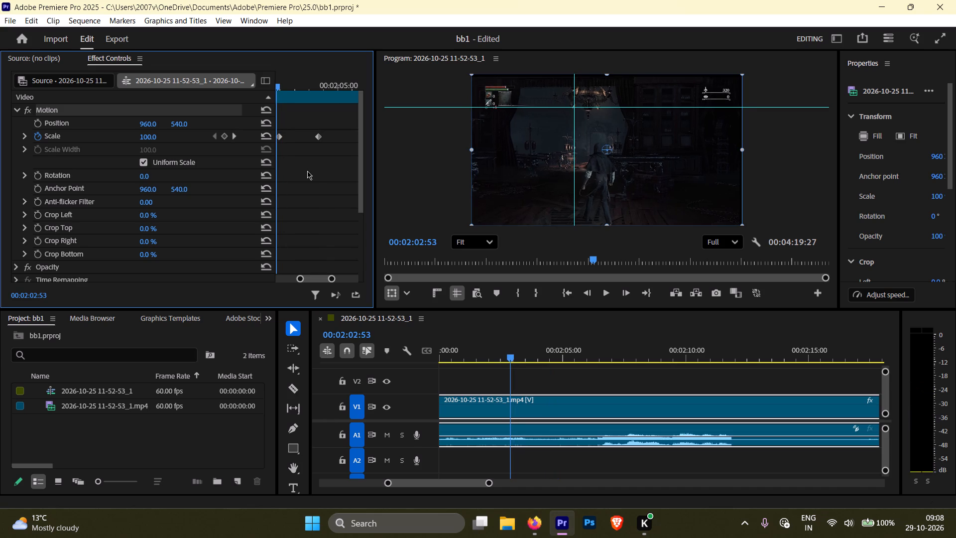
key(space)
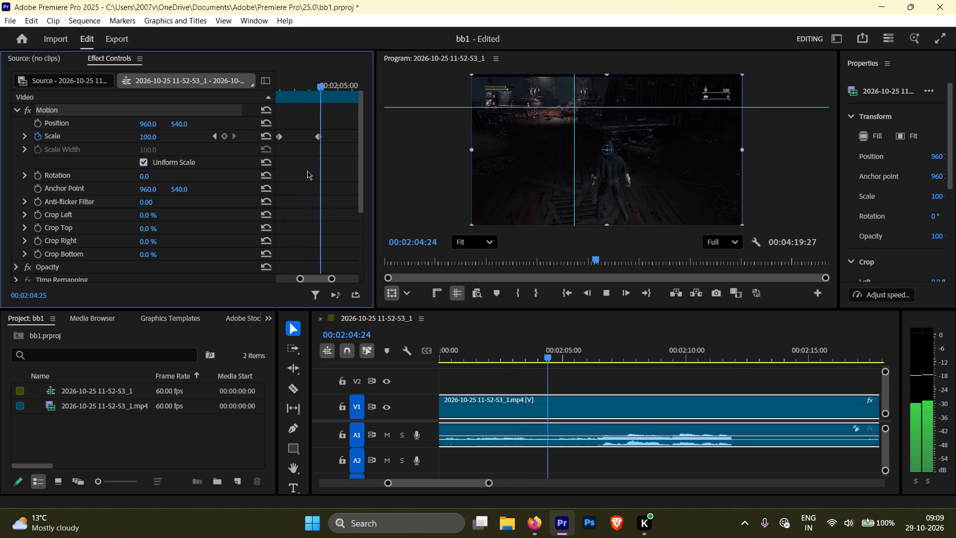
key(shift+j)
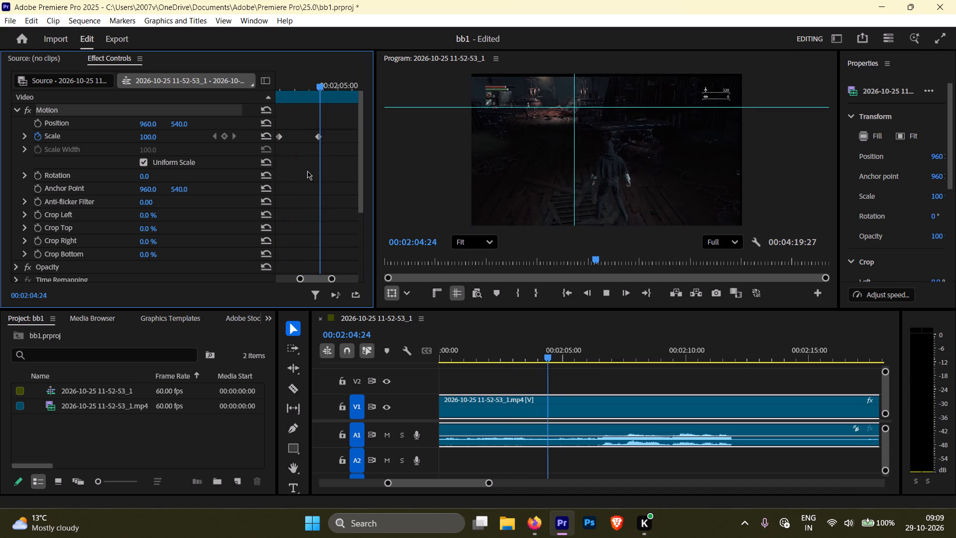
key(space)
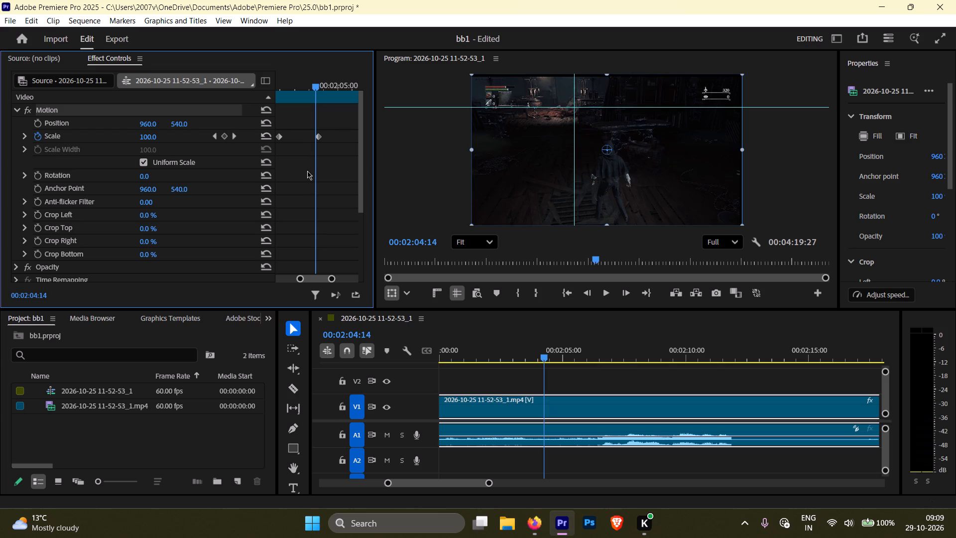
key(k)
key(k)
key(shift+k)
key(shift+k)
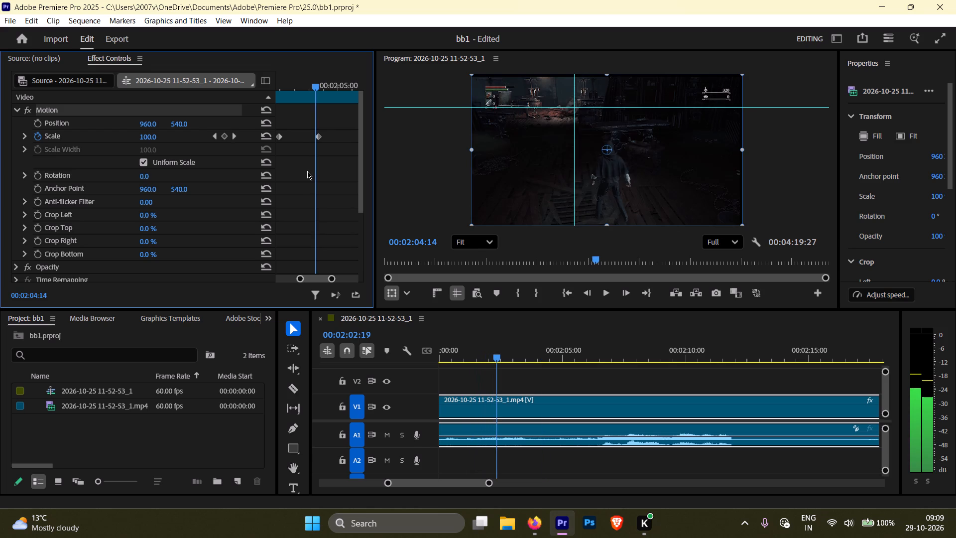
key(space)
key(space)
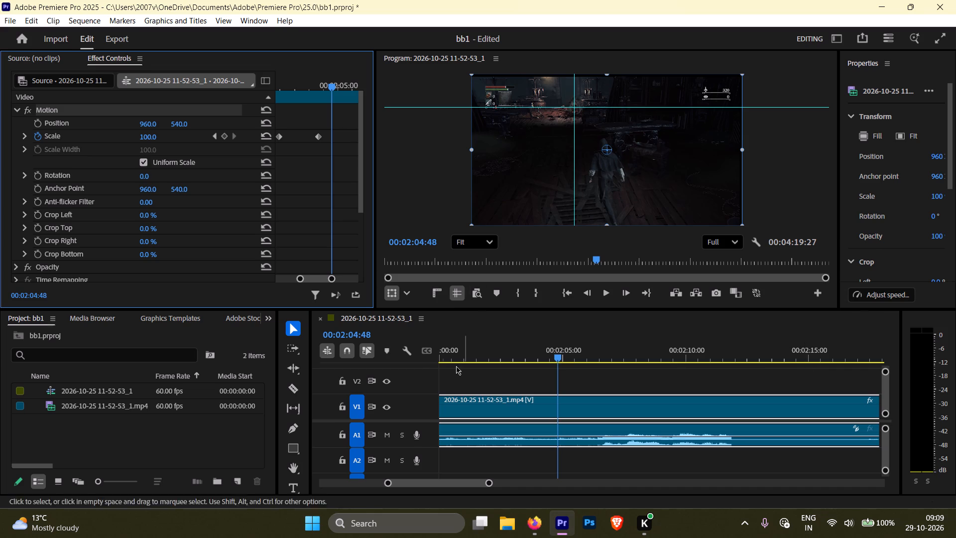
Switch to Firefox, rewind the Premiere Pro tutorial to 22:19 and watch the zoom section to about 22:27.
click(537, 527)
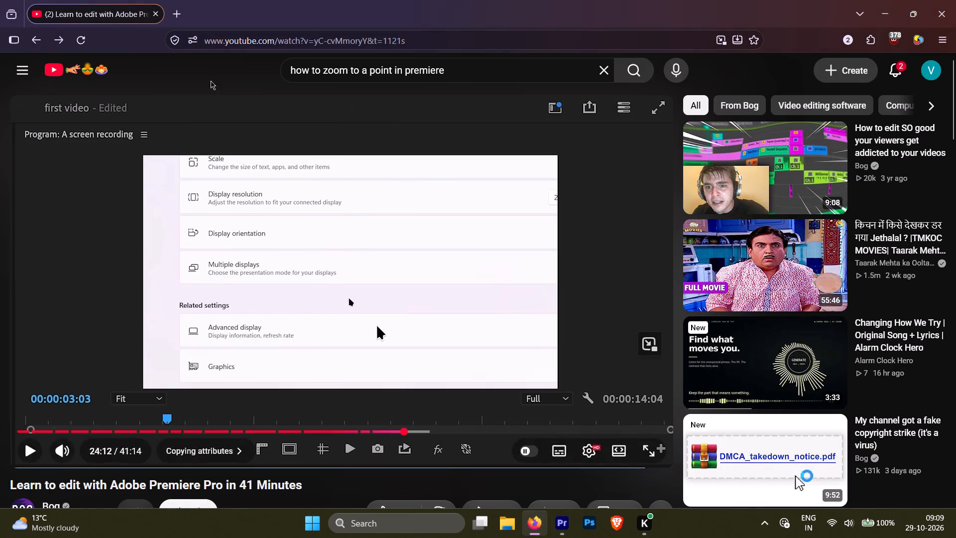
click(314, 312)
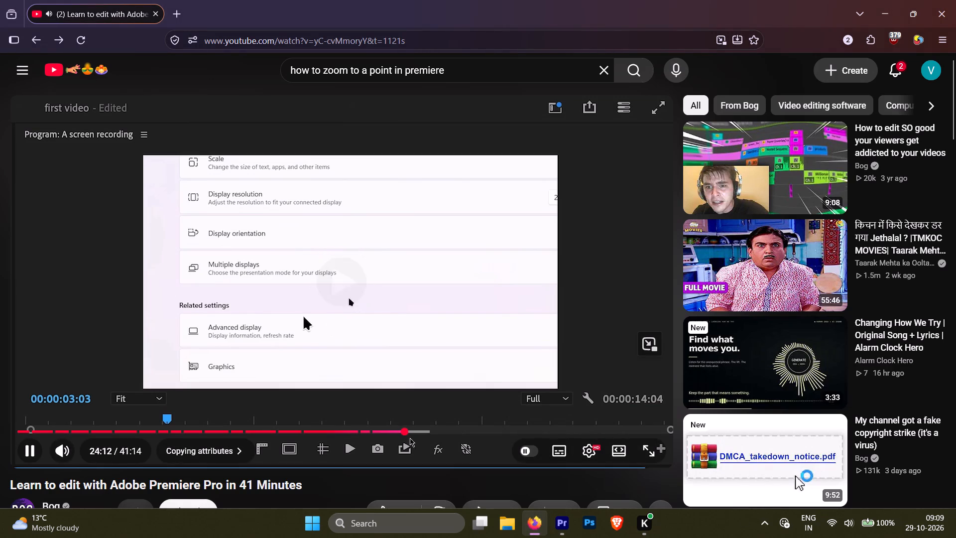
drag(398, 428, 377, 429)
key(space)
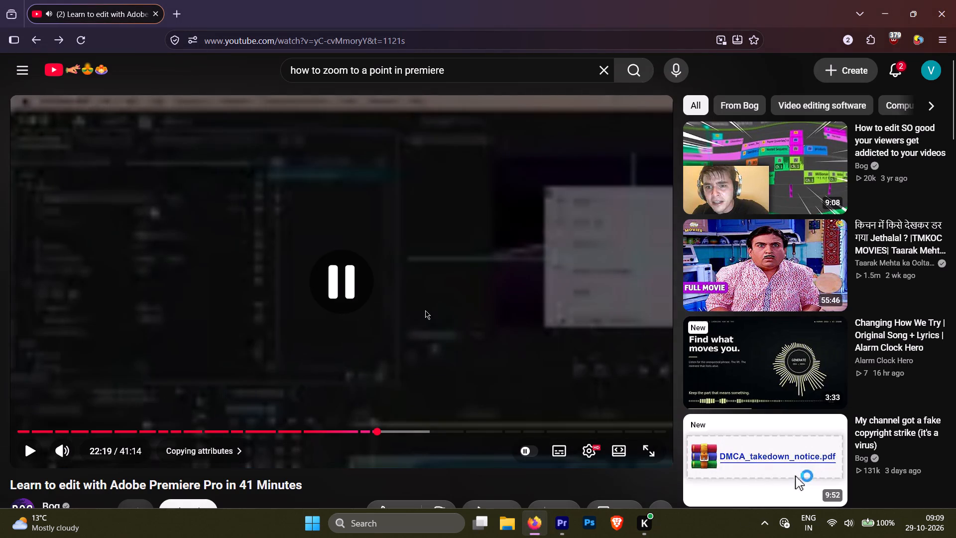
key(space)
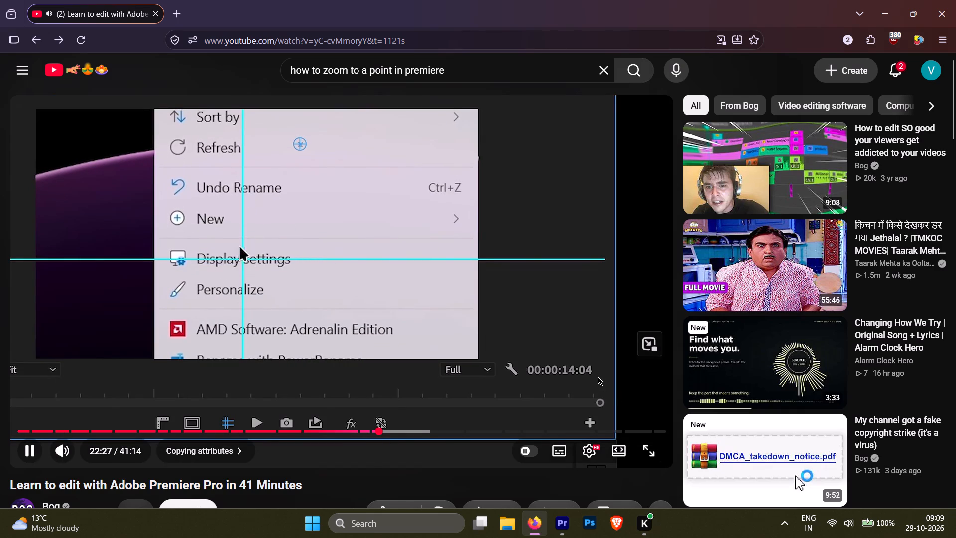
key(space)
Open a new browser tab and rerun the earlier search "how to jump bw keyframes" from its suggestion.
click(174, 10)
click(326, 144)
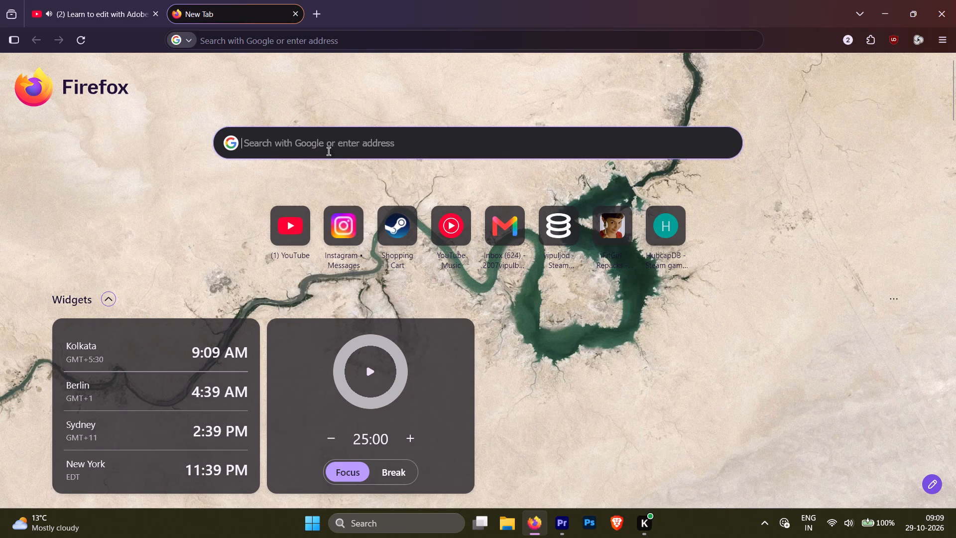
text(how)
key(space)
click(233, 78)
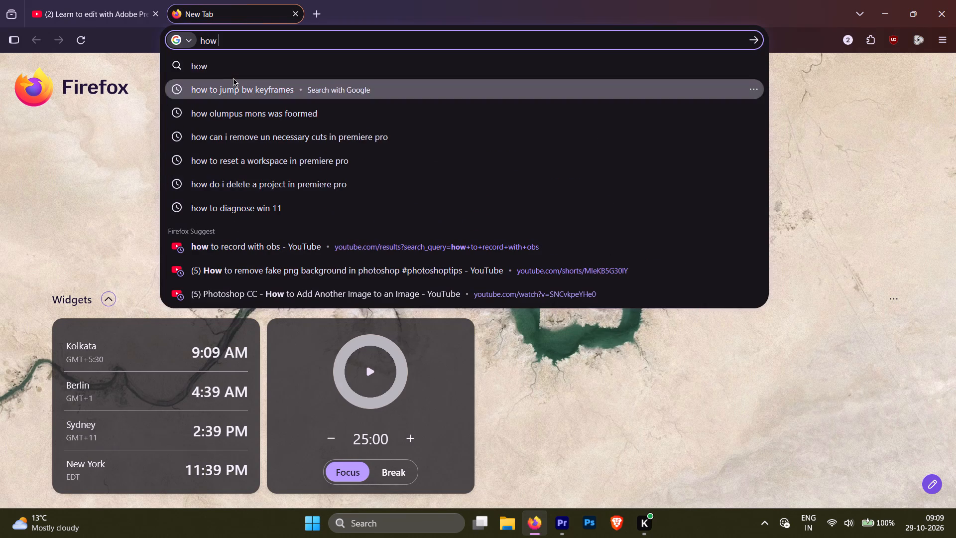
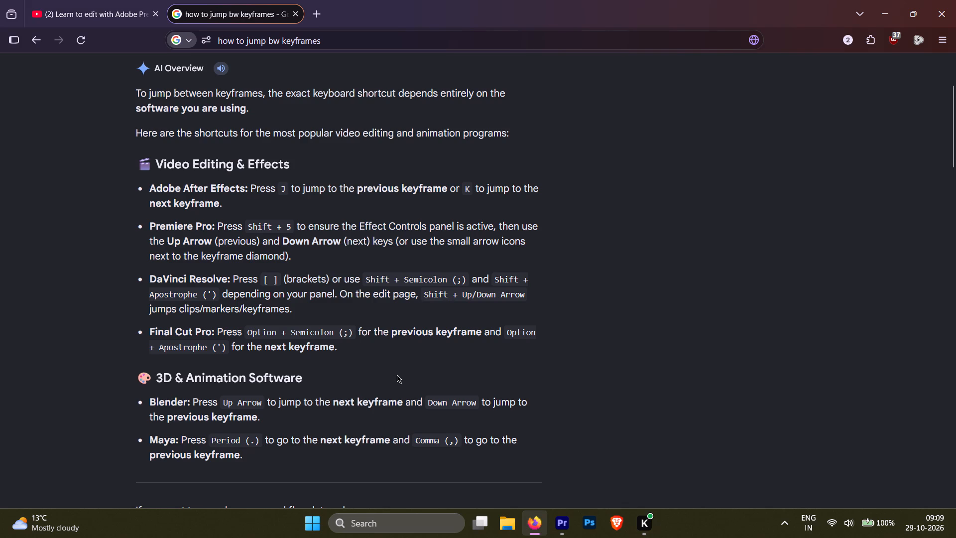
Look through the search results, expand the question "How do I jump to the next keyframe?" and read its full Adobe Premiere Pro entry.
scroll(397, 375, down, 4)
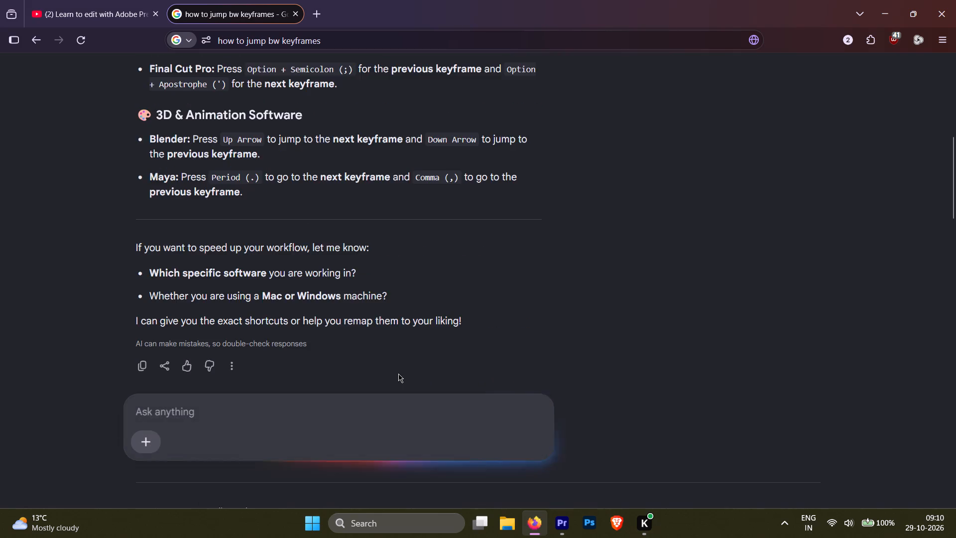
scroll(399, 372, down, 10)
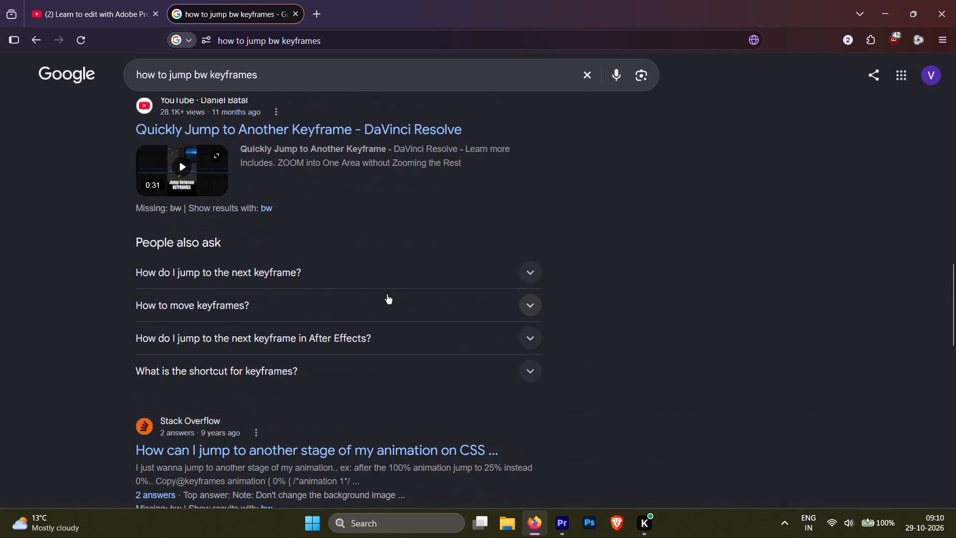
click(333, 281)
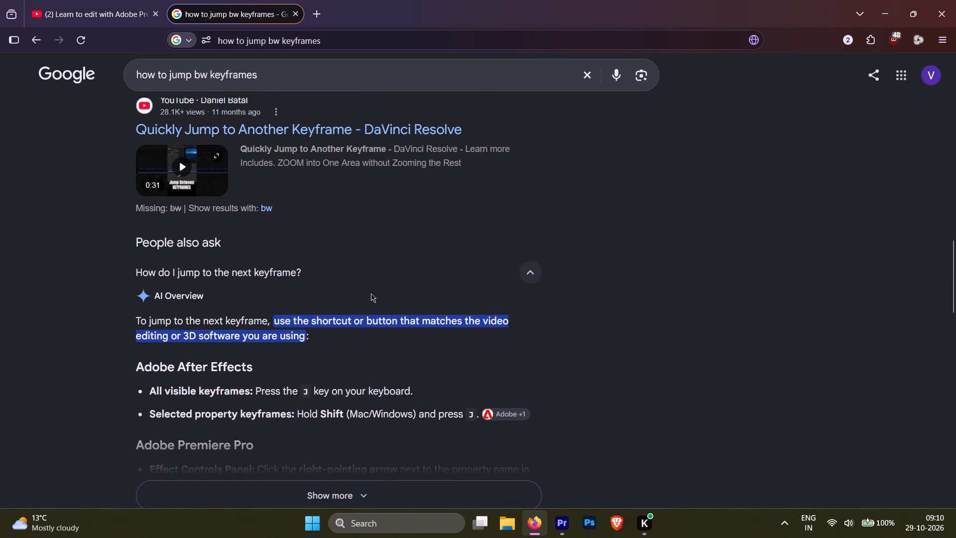
scroll(371, 299, down, 2)
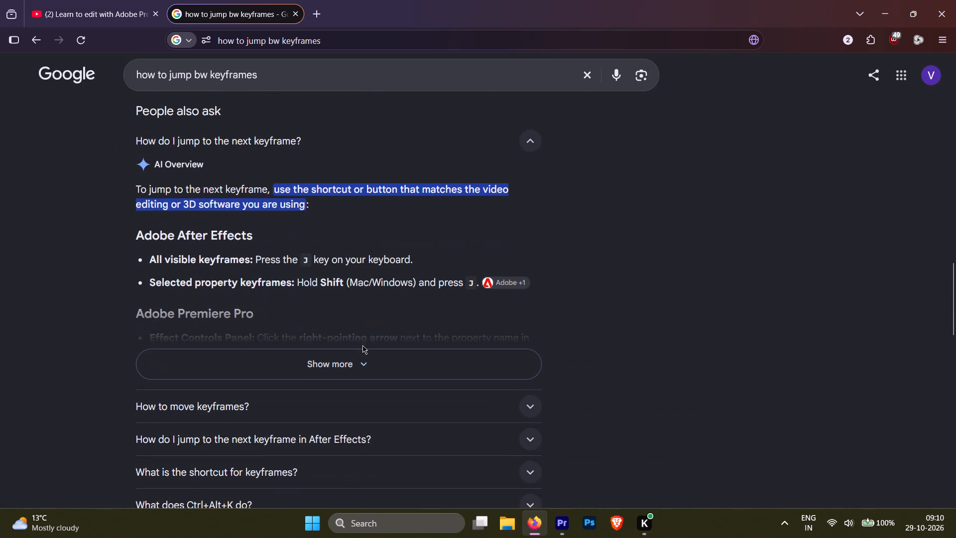
click(360, 367)
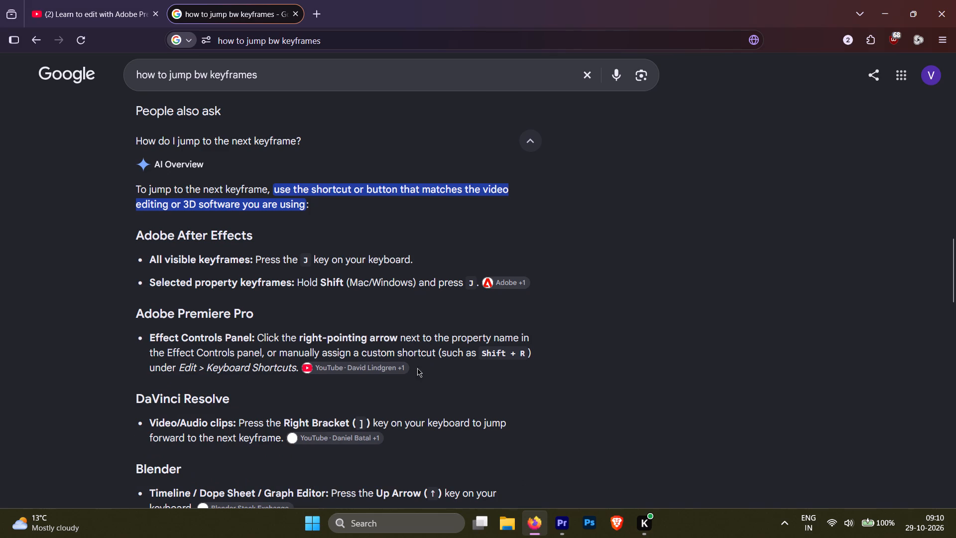
Switch to Premiere Pro, open the Keyboard Shortcuts editor, and inspect the Shift layer and the commands assigned to the arrow keys.
click(569, 525)
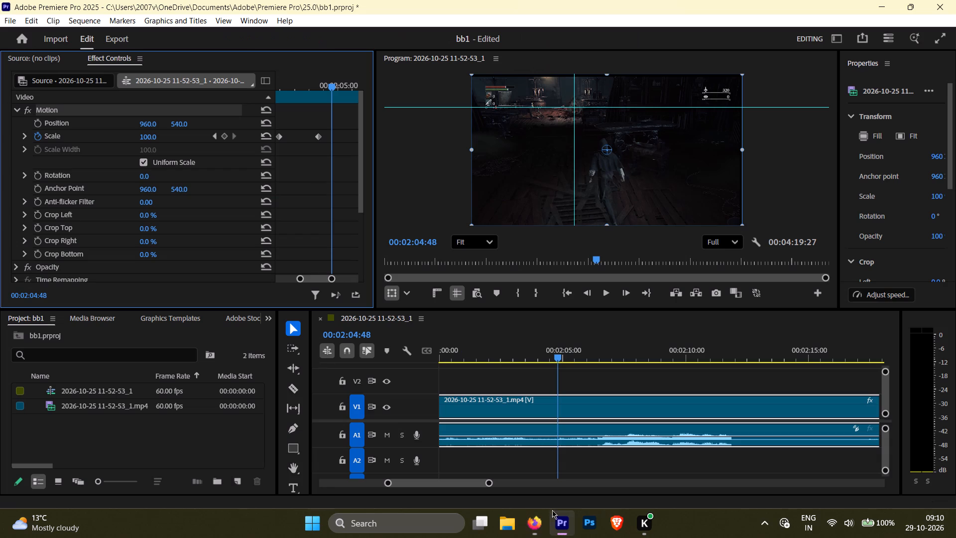
click(23, 16)
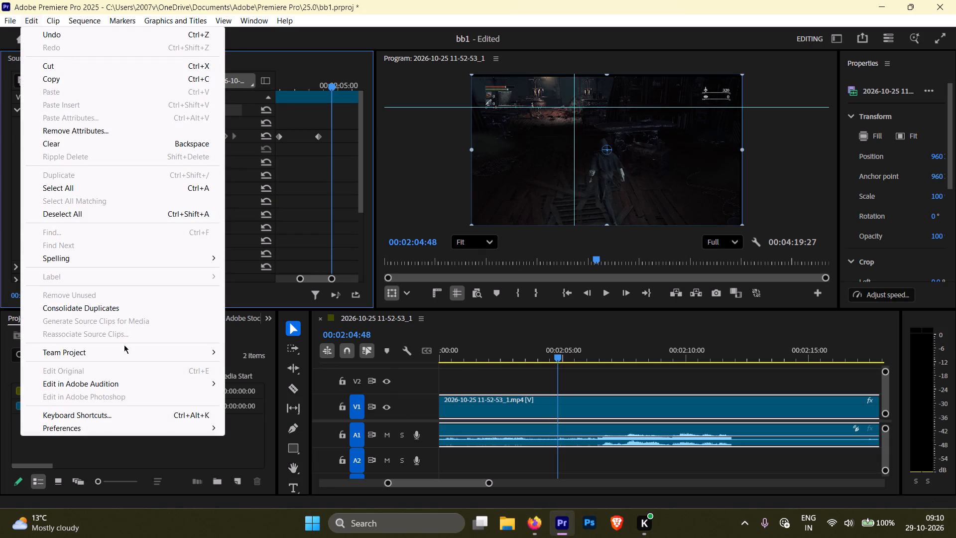
click(178, 418)
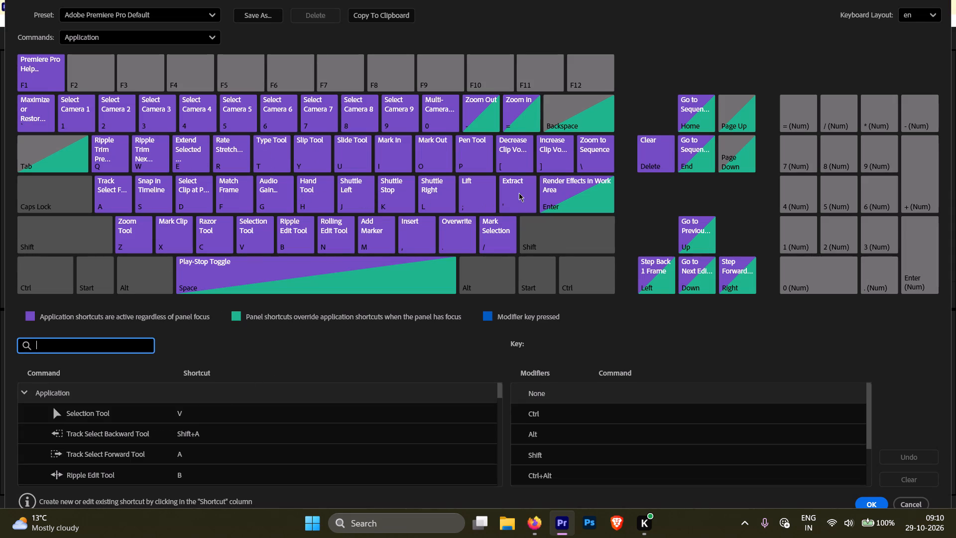
click(69, 237)
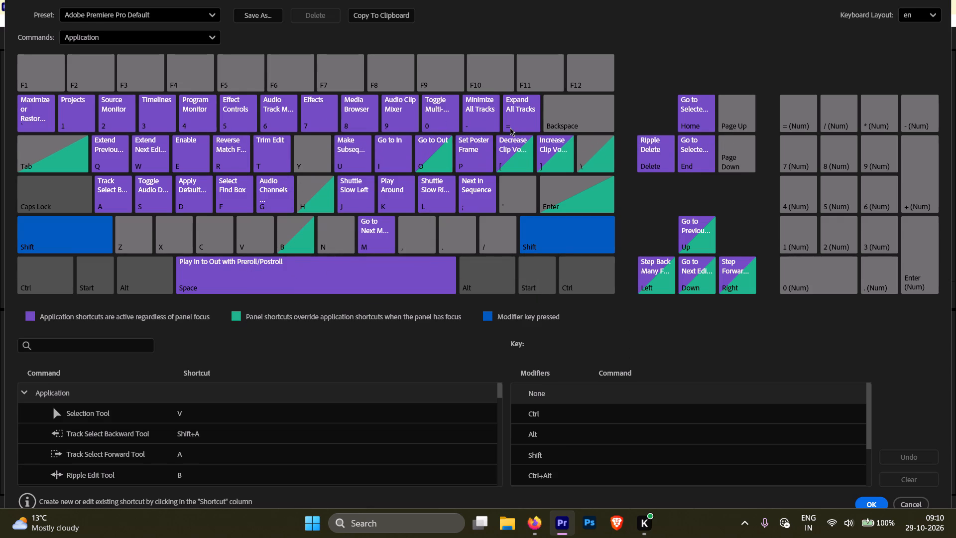
click(55, 228)
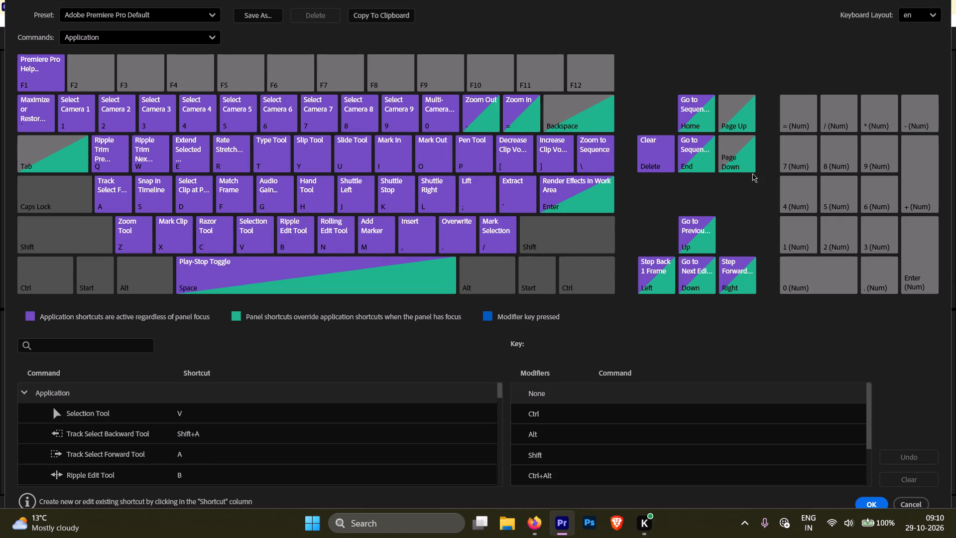
click(689, 235)
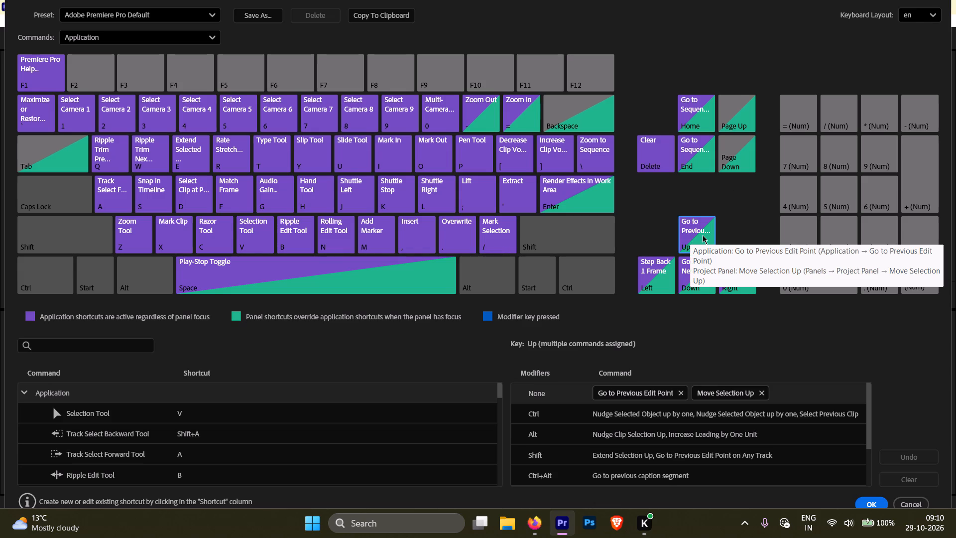
click(705, 275)
click(726, 270)
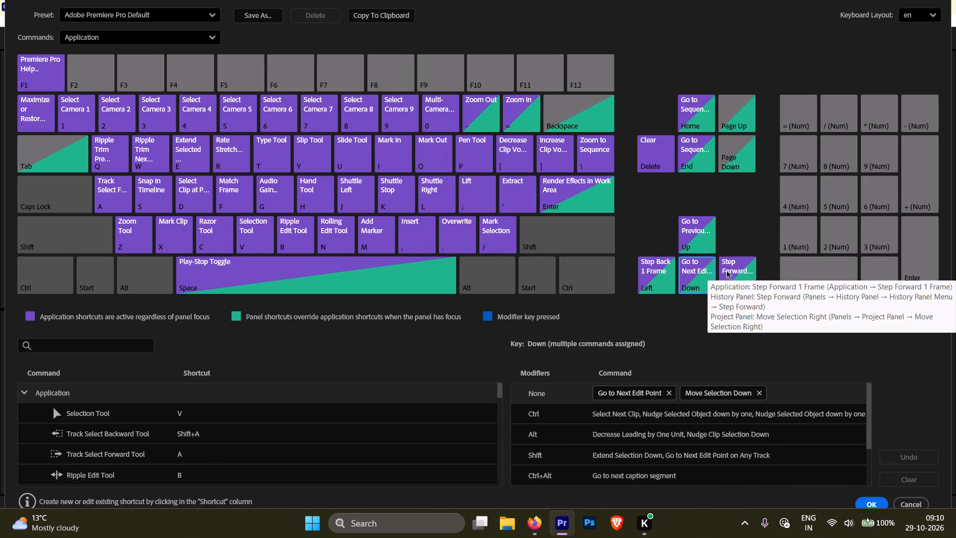
click(647, 267)
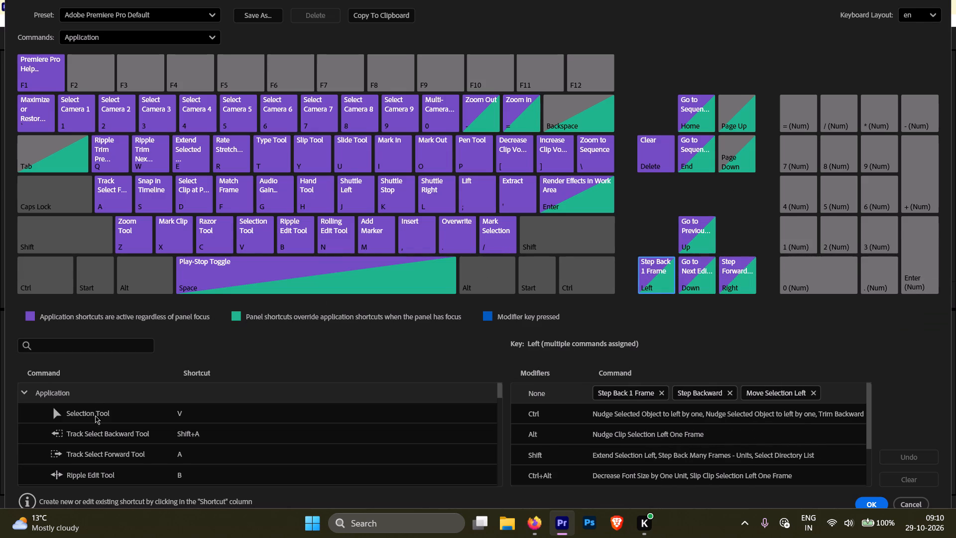
Check the commands assigned to the space bar, letter and punctuation keys and the Shift layer, and leave the shortcut editor without changes.
click(286, 276)
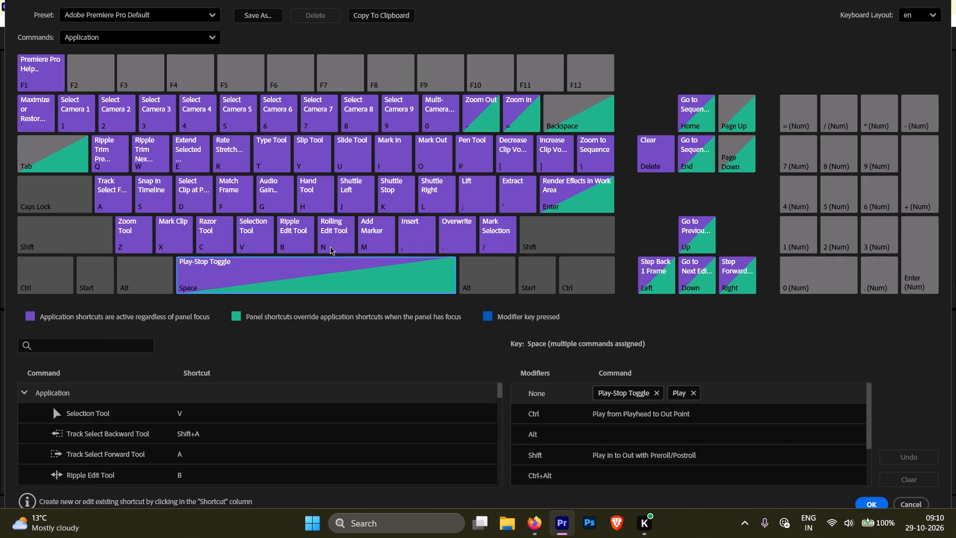
click(332, 245)
click(386, 241)
click(411, 237)
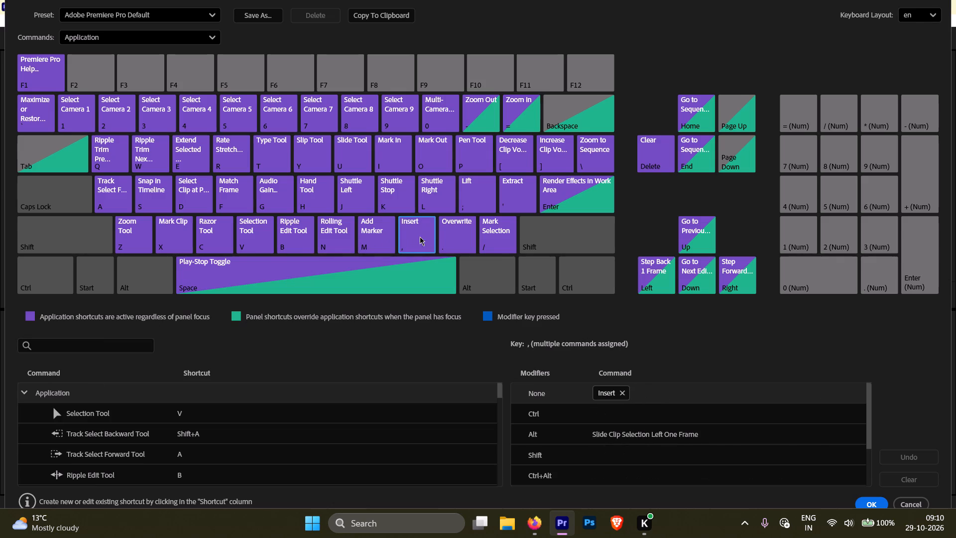
click(445, 232)
click(492, 231)
click(477, 211)
click(452, 204)
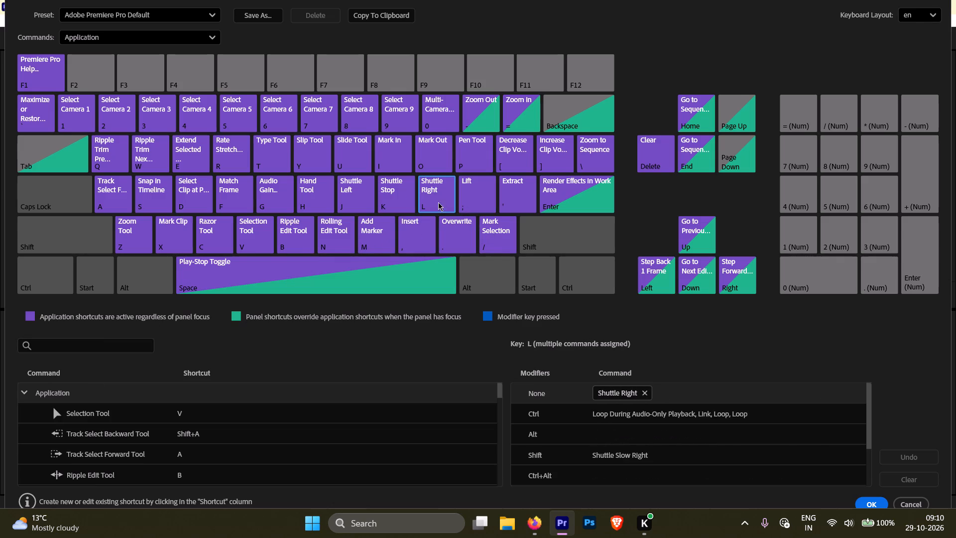
click(395, 196)
click(355, 194)
click(307, 188)
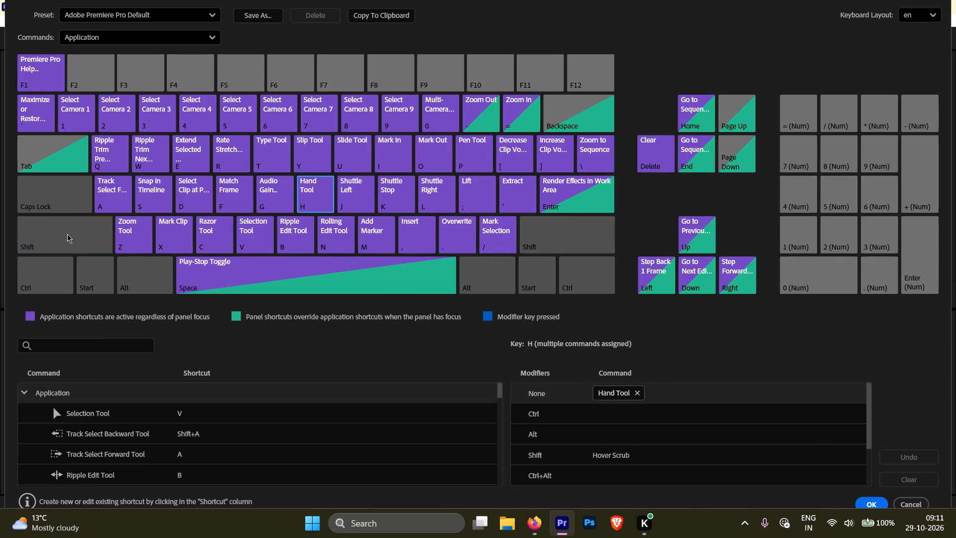
click(67, 234)
click(327, 190)
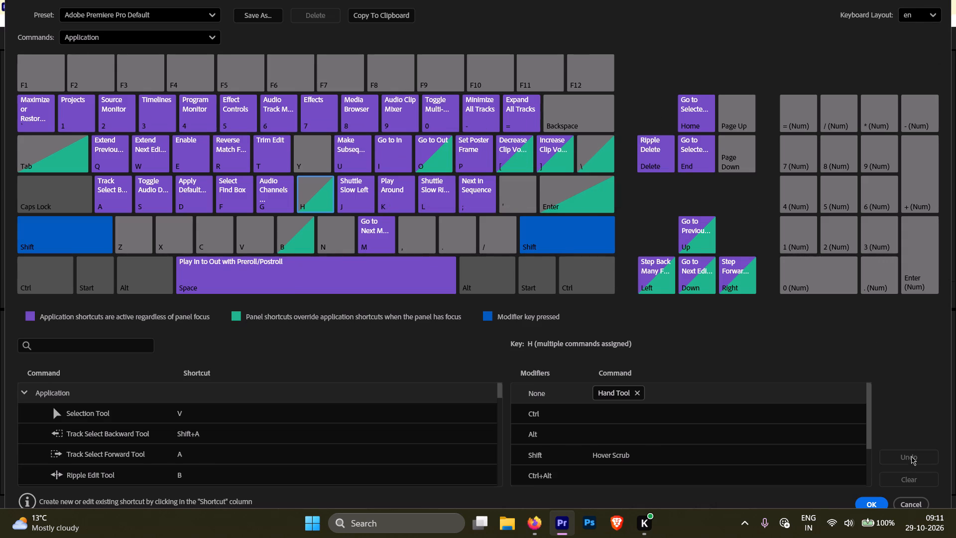
click(910, 505)
Switch to Firefox, rewind the Premiere Pro tutorial to 19:43 and watch the Keyframes chapter at 2x speed to about 20:22.
click(529, 519)
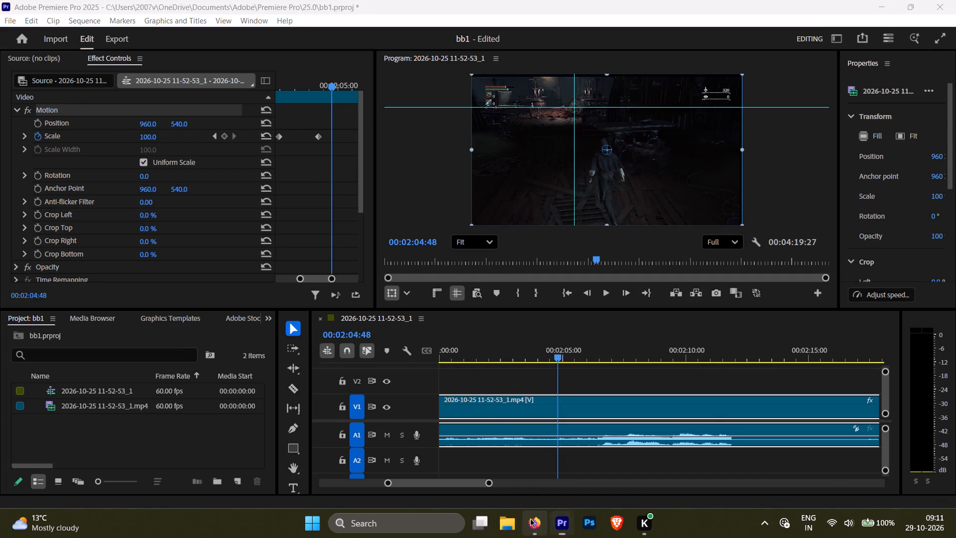
click(103, 0)
drag(214, 166, 230, 188)
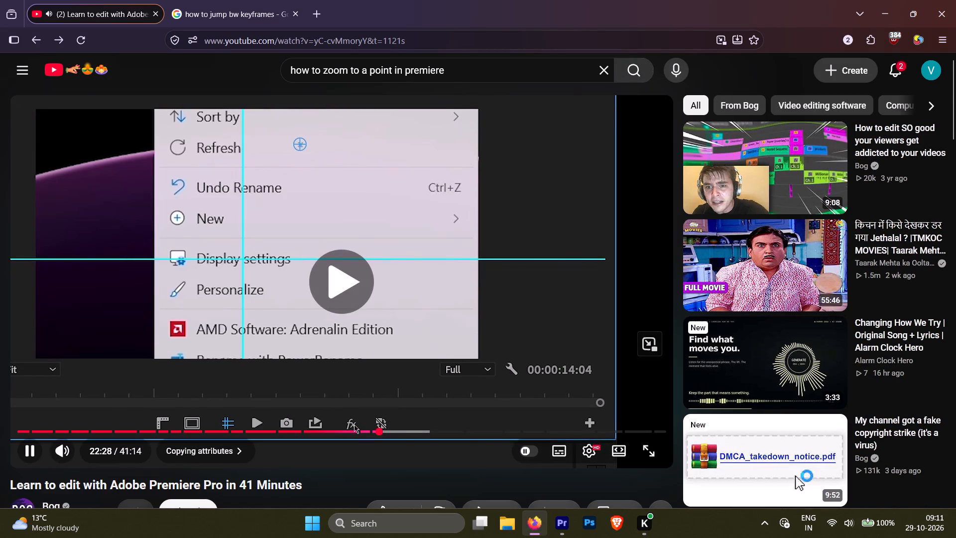
click(335, 428)
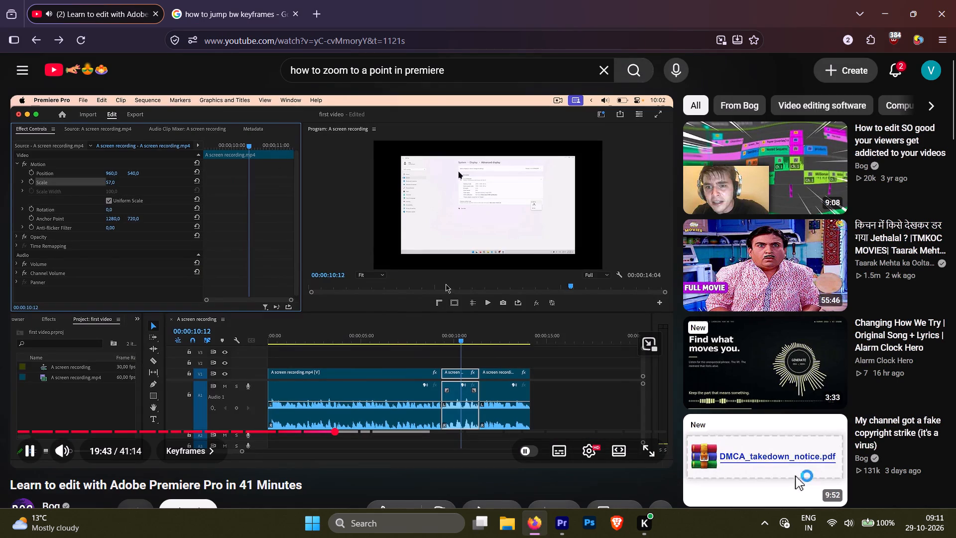
drag(446, 283, 448, 286)
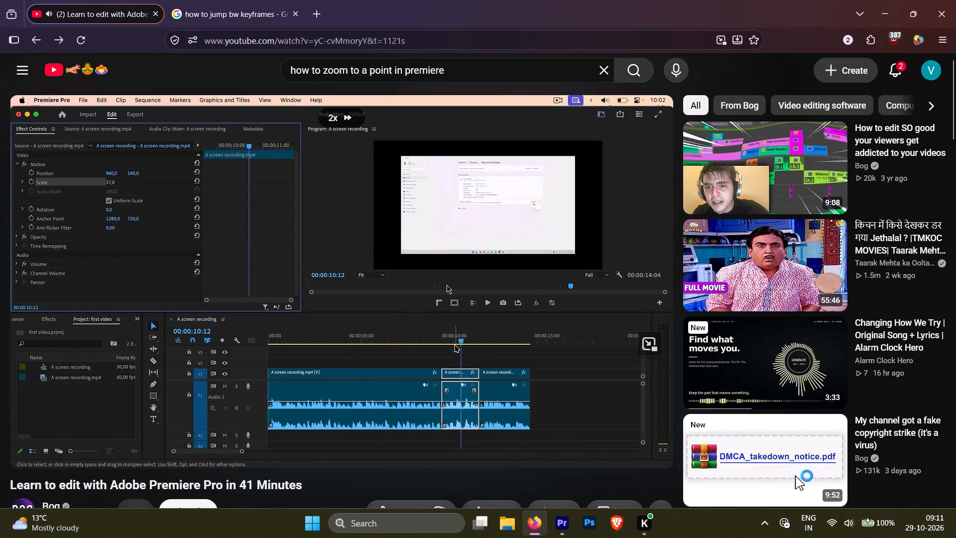
drag(448, 286, 471, 295)
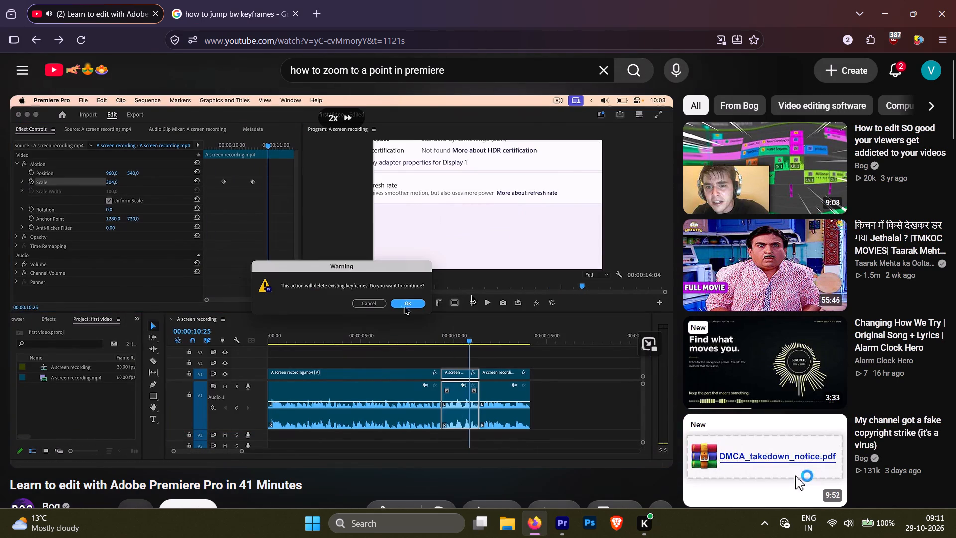
drag(471, 295, 478, 295)
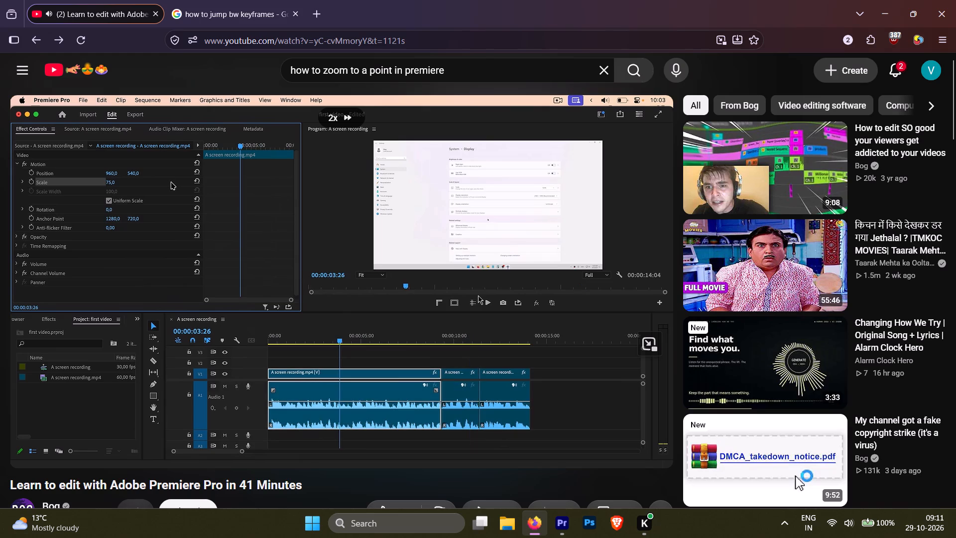
drag(478, 295, 482, 296)
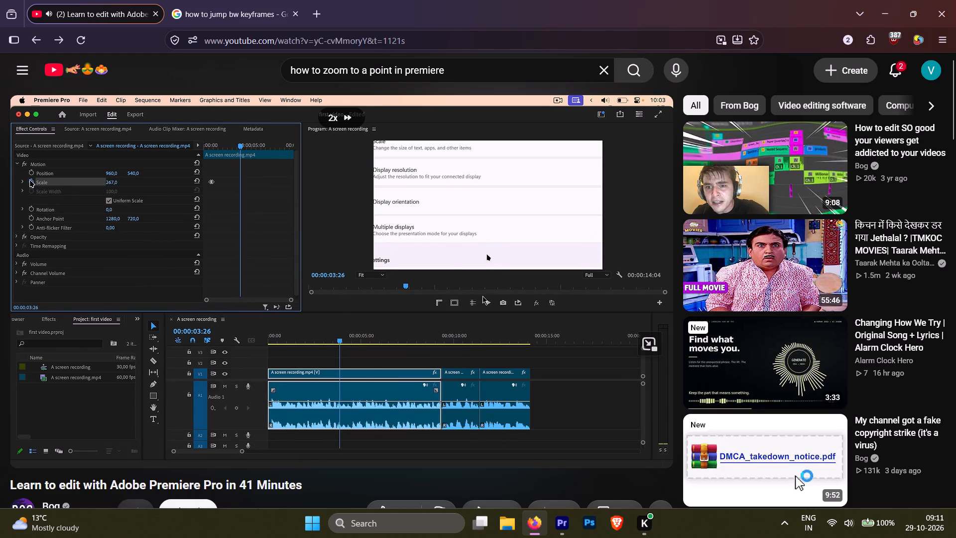
drag(482, 296, 483, 296)
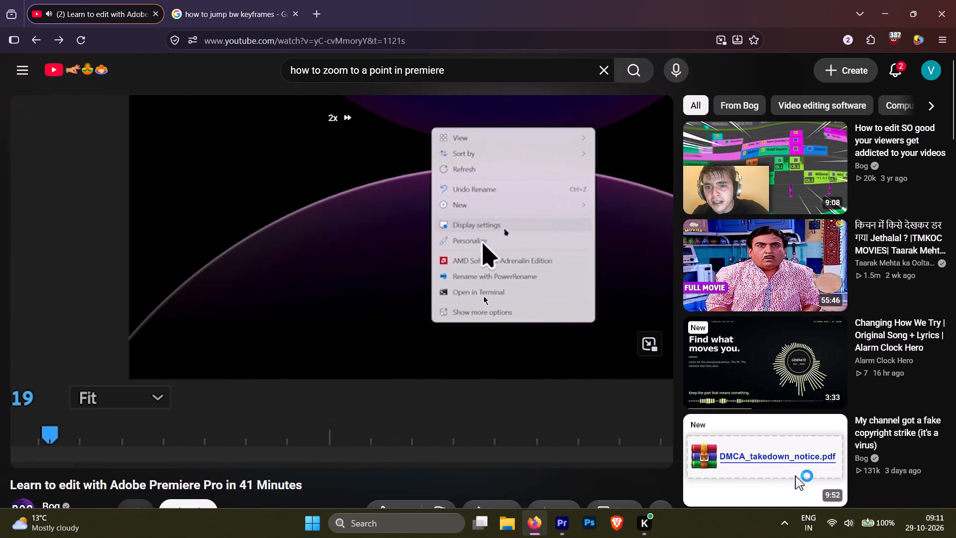
drag(483, 296, 487, 296)
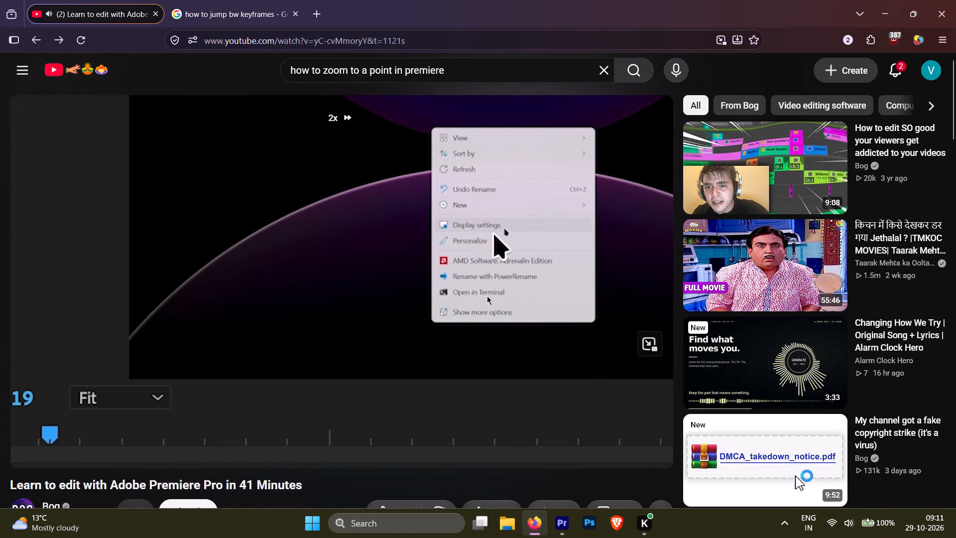
drag(487, 296, 487, 296)
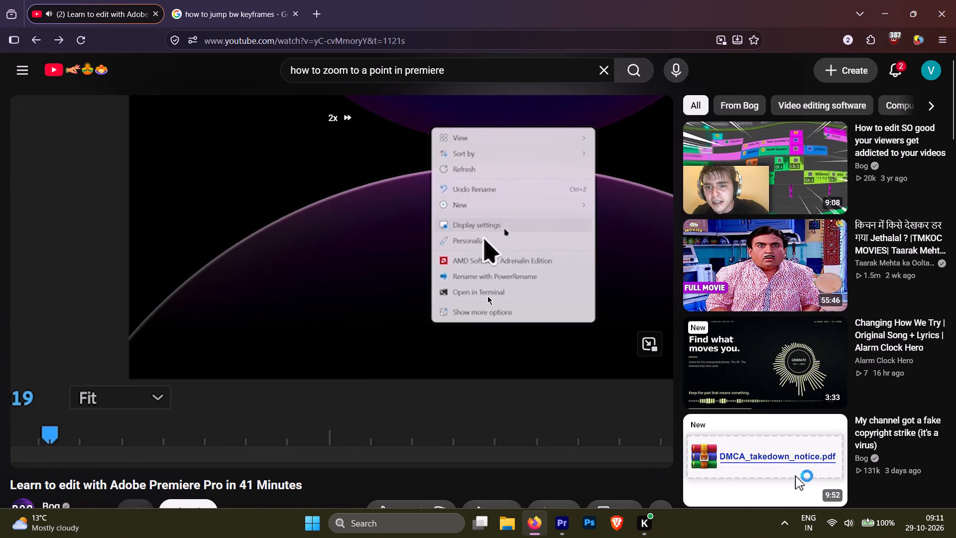
drag(487, 296, 493, 296)
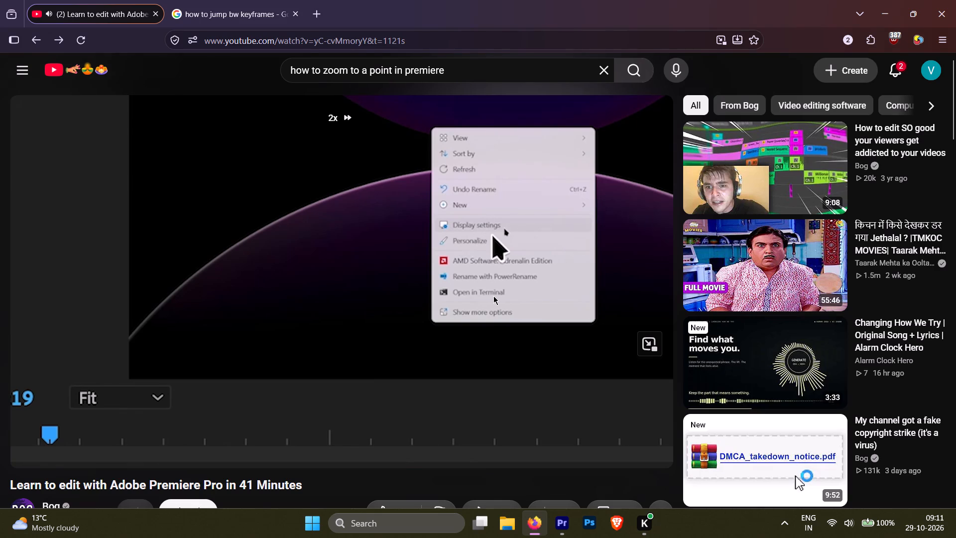
drag(493, 296, 494, 296)
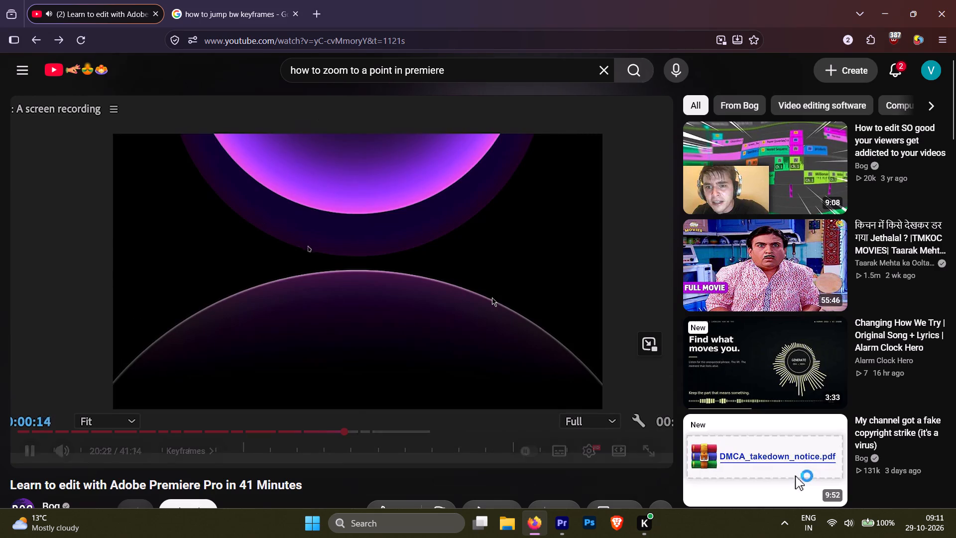
Scrub back through the tutorial's earlier chapters, including Zooming for engagement, and resume the Keyframes chapter at 19:47 at 2x speed.
drag(344, 435, 271, 446)
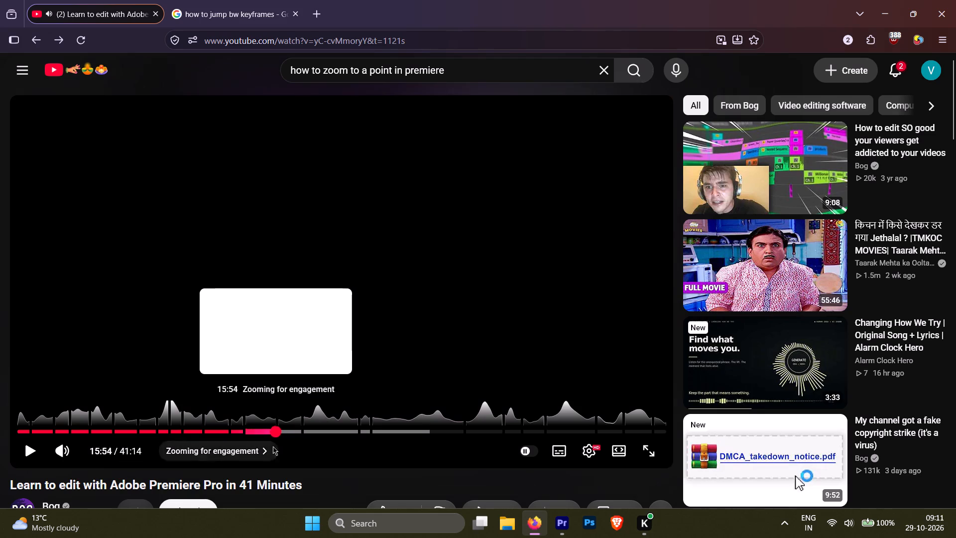
drag(271, 446, 283, 441)
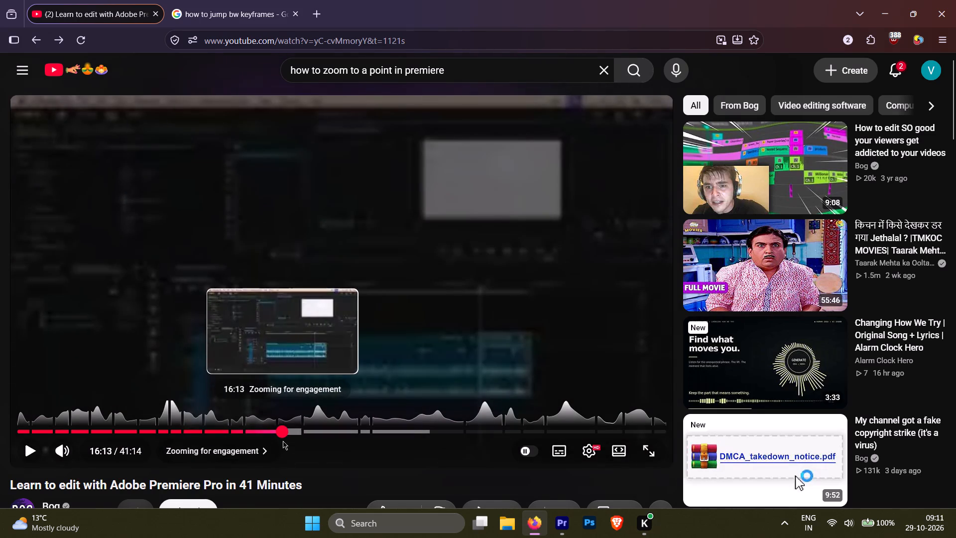
drag(283, 441, 202, 439)
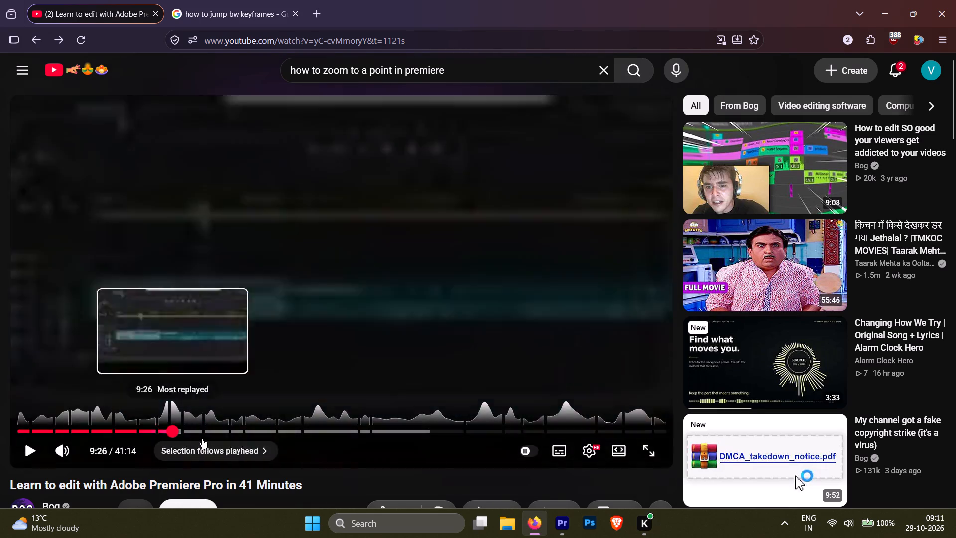
drag(202, 439, 336, 431)
click(369, 334)
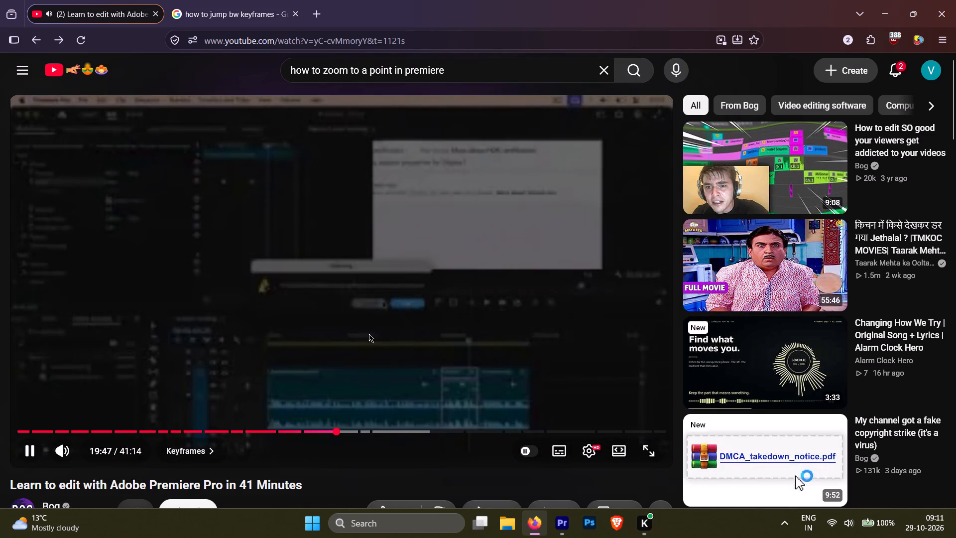
click(504, 333)
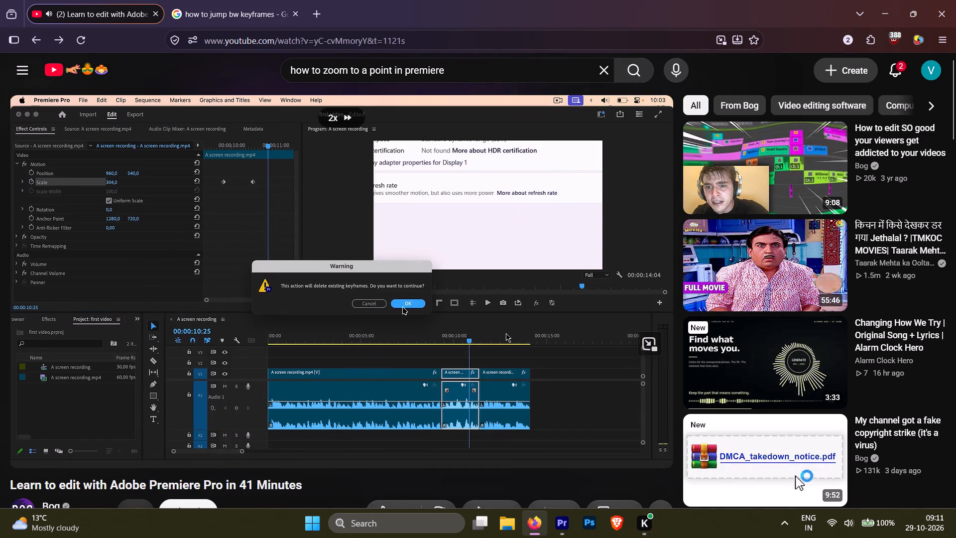
Rewind the tutorial to 18:03 in the Keyframes chapter and resume playback to watch the Scale keyframe explanation.
drag(341, 427, 312, 431)
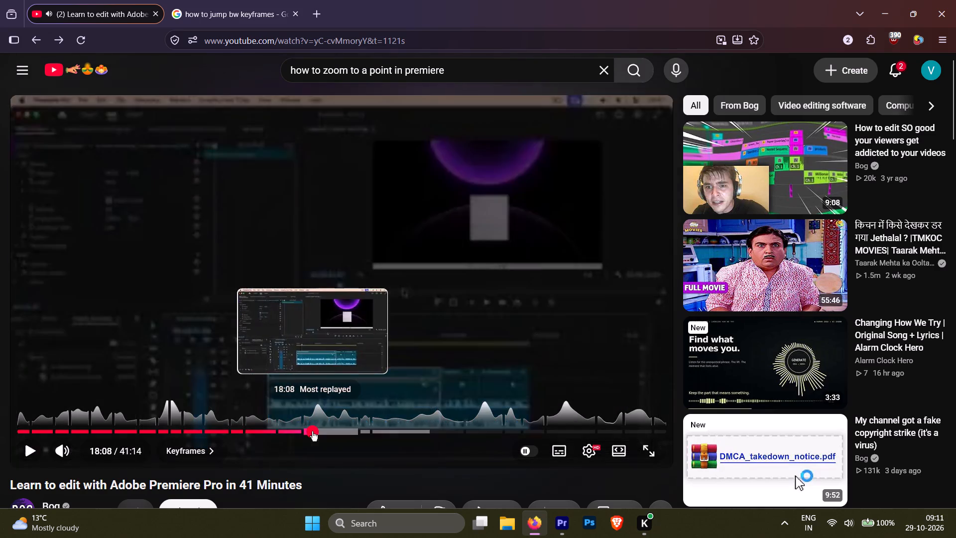
drag(312, 431, 311, 431)
click(436, 318)
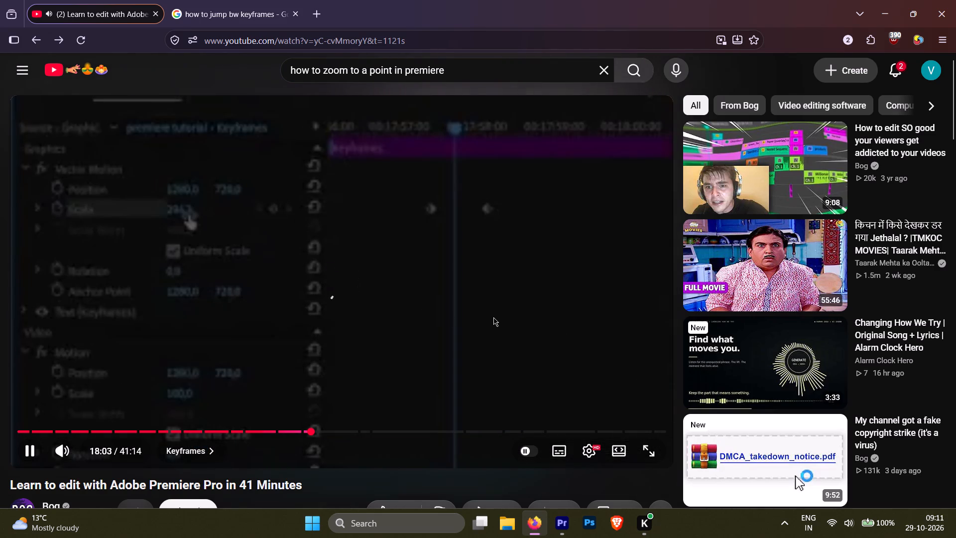
click(279, 304)
click(518, 334)
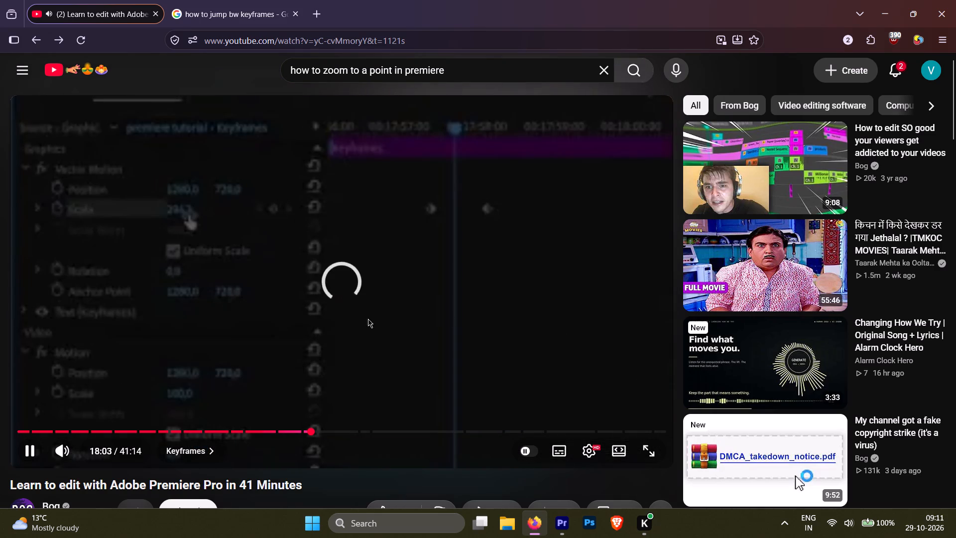
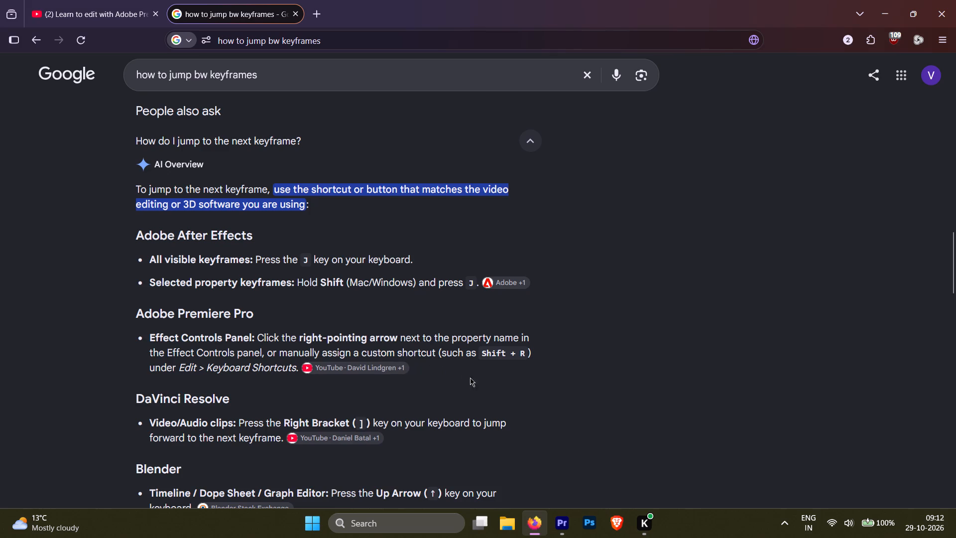
Switch to Premiere Pro, try the keyframe navigation shortcut and move between the clip's Scale keyframes at 00:02:03:00 and 00:02:04:21.
click(562, 527)
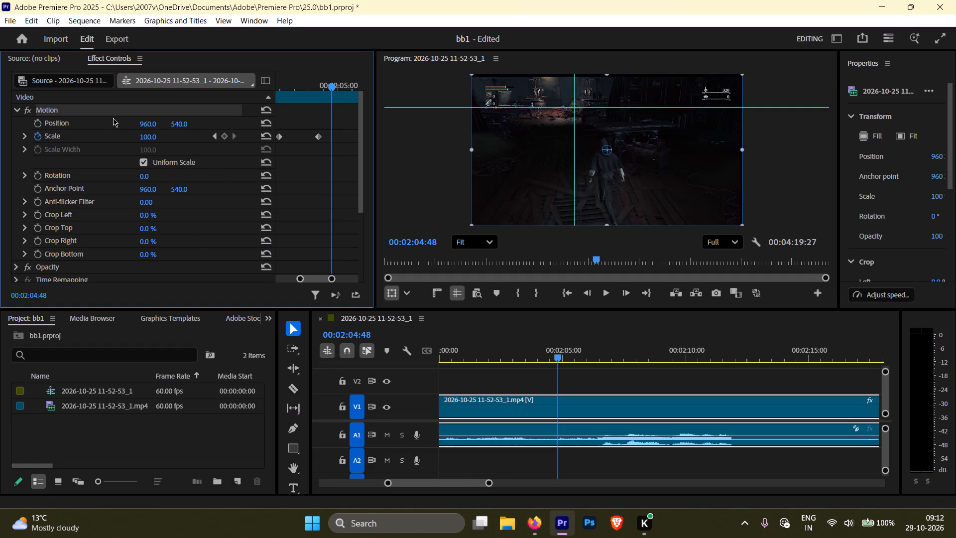
text(RR)
drag(328, 84, 274, 95)
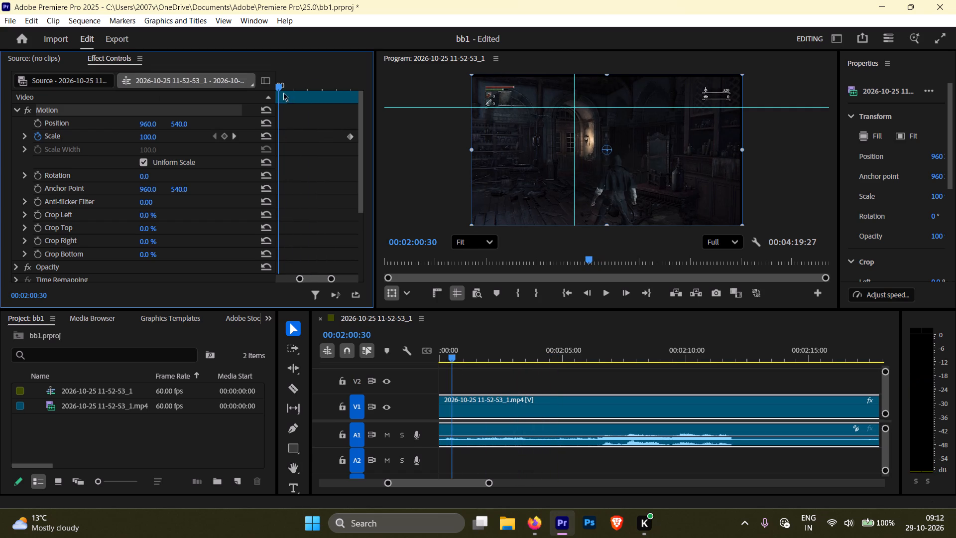
key(shift+r)
click(232, 136)
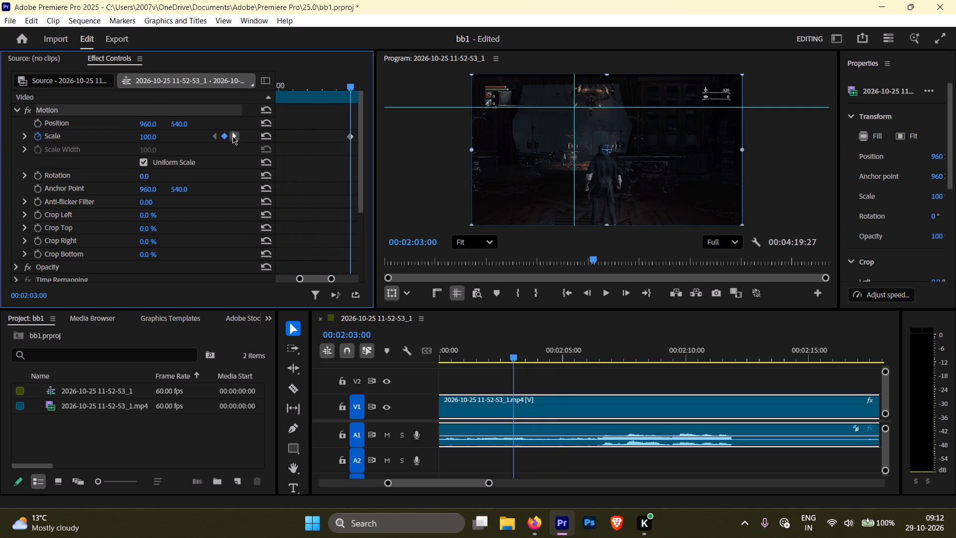
click(233, 136)
click(212, 136)
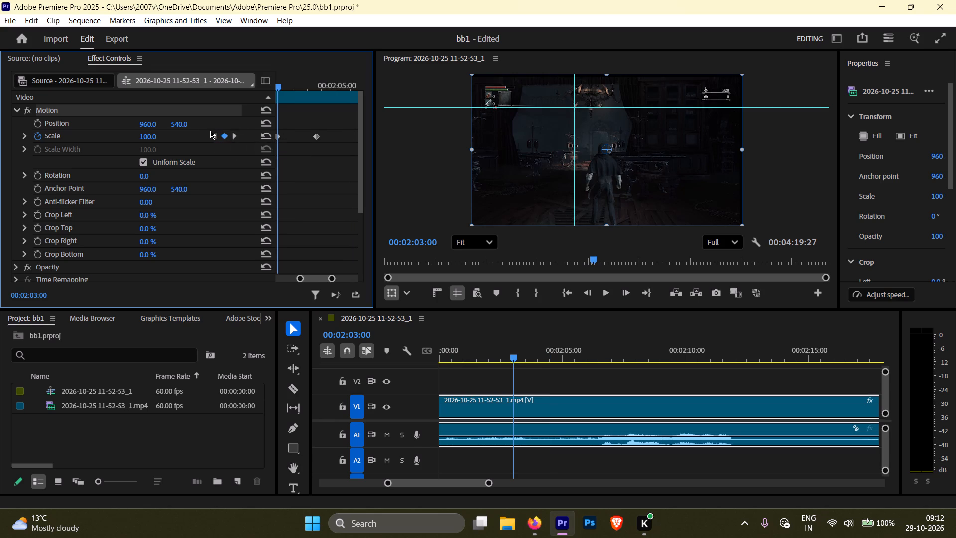
right_click(213, 135)
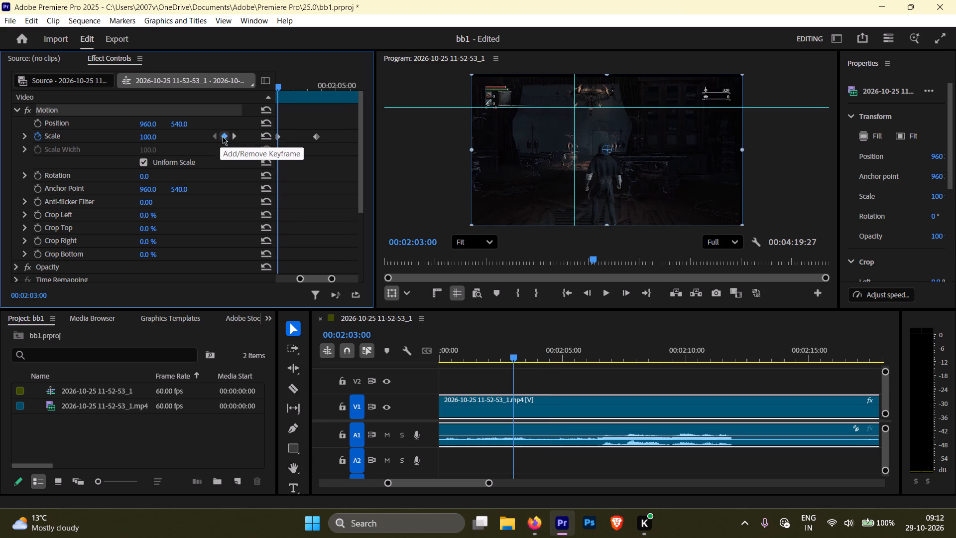
click(236, 136)
click(212, 136)
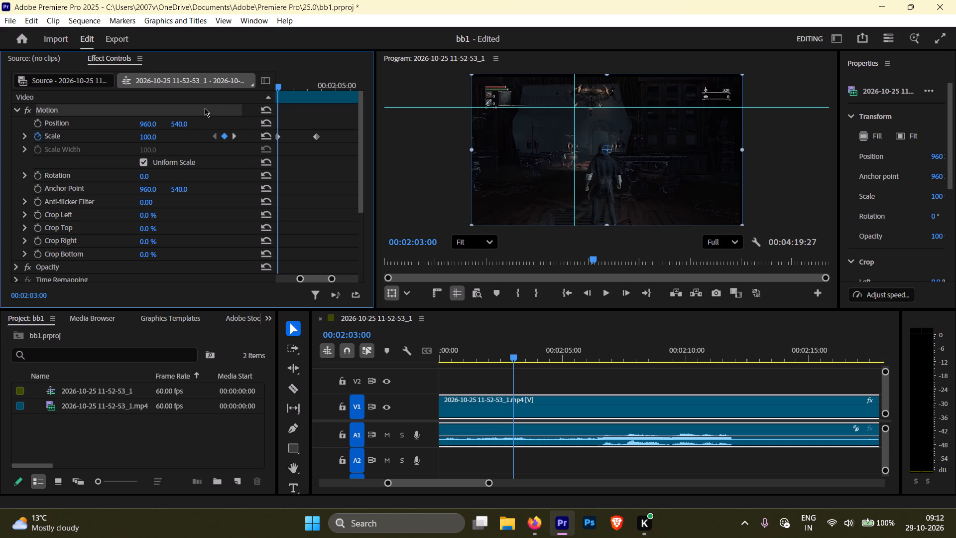
Enable Position keyframing for the gameplay clip at 00:02:03:00.
click(35, 124)
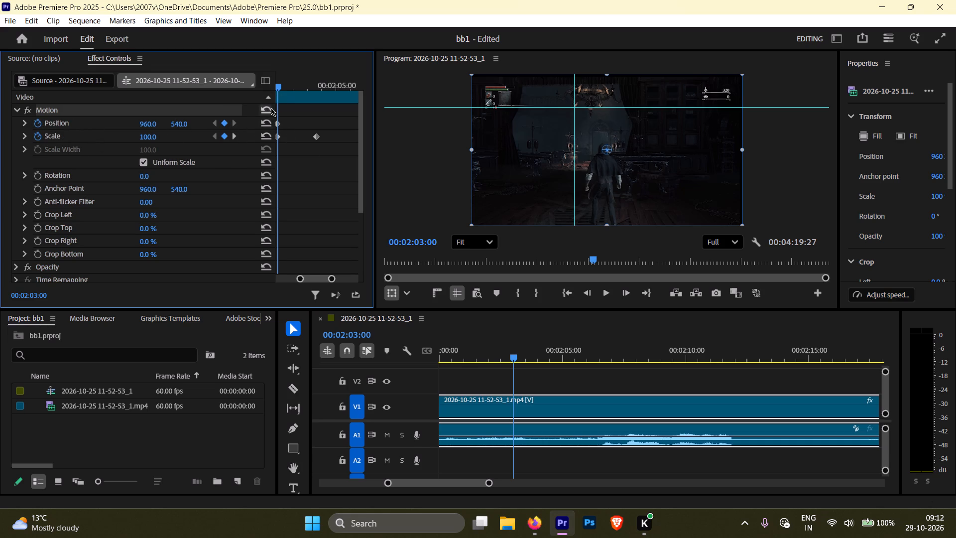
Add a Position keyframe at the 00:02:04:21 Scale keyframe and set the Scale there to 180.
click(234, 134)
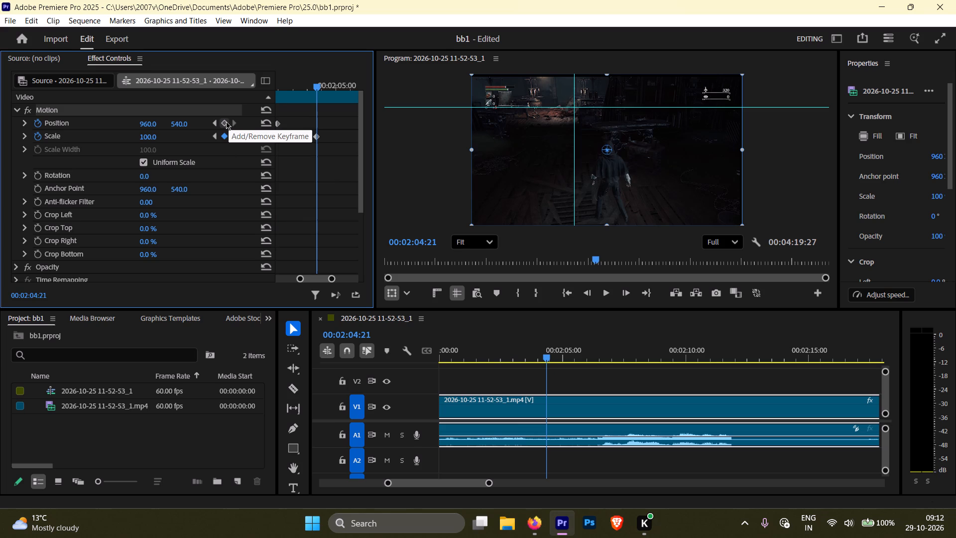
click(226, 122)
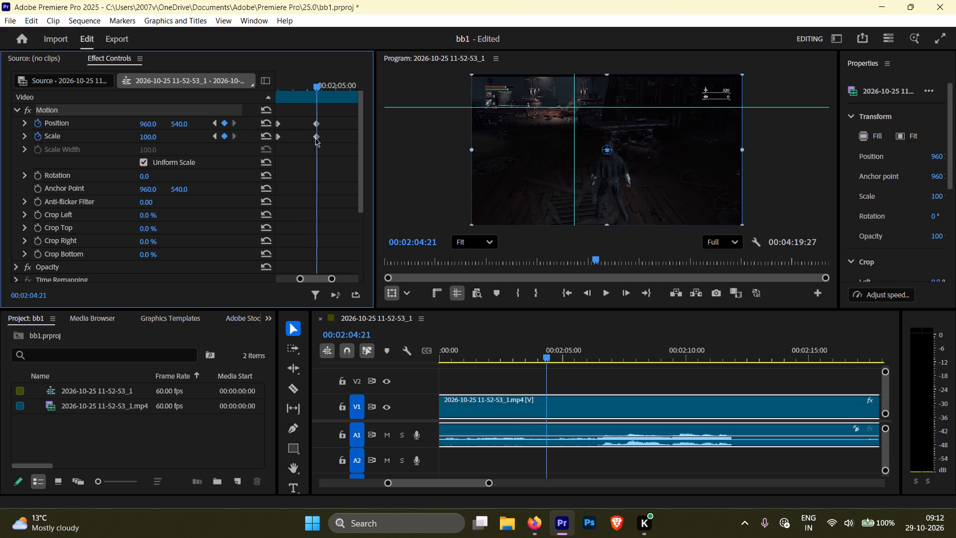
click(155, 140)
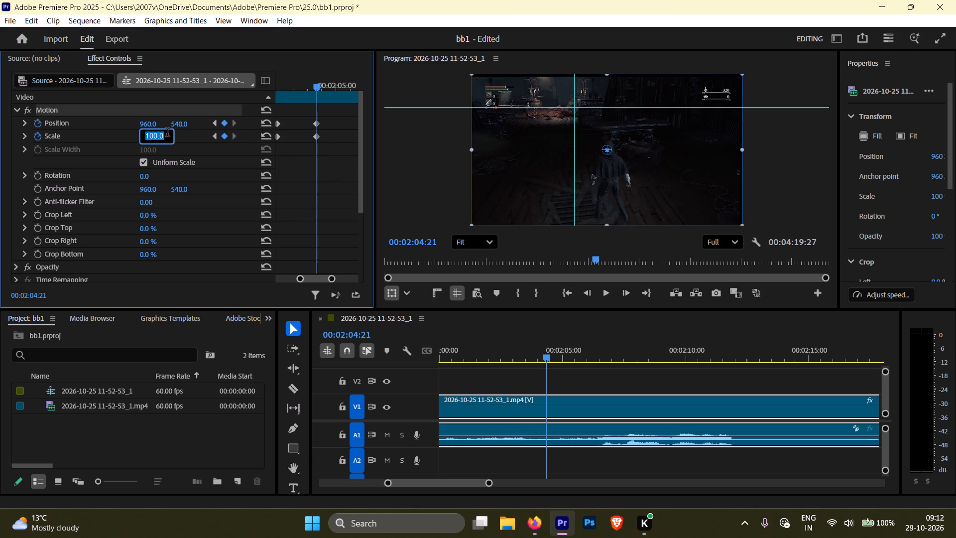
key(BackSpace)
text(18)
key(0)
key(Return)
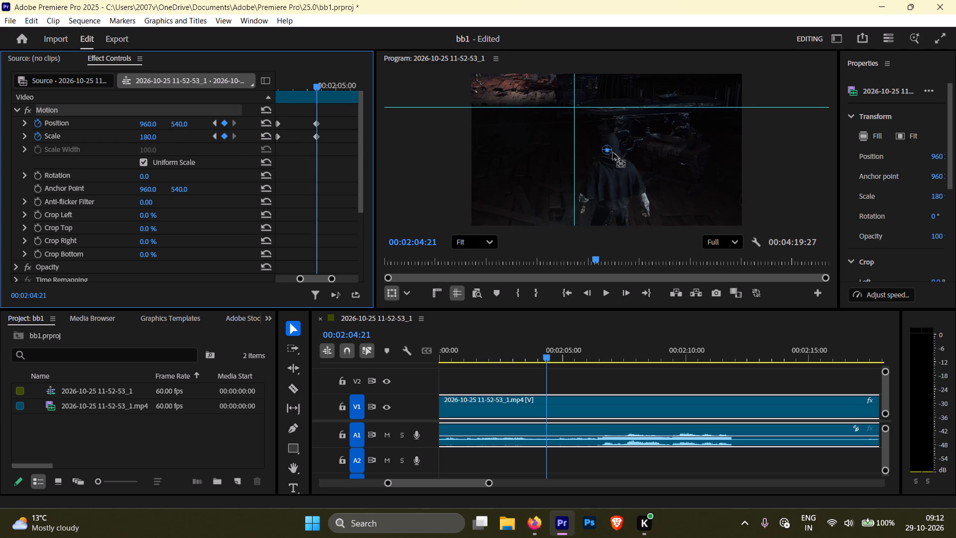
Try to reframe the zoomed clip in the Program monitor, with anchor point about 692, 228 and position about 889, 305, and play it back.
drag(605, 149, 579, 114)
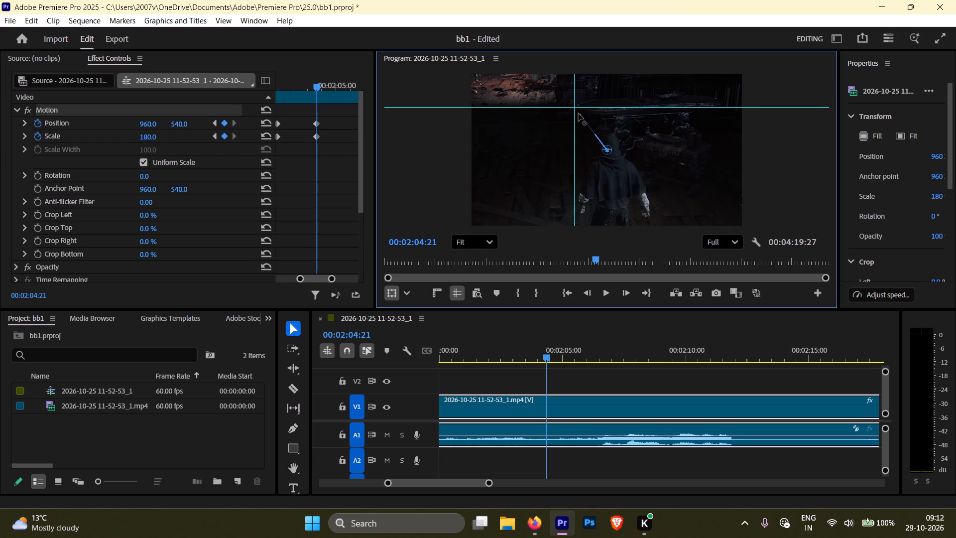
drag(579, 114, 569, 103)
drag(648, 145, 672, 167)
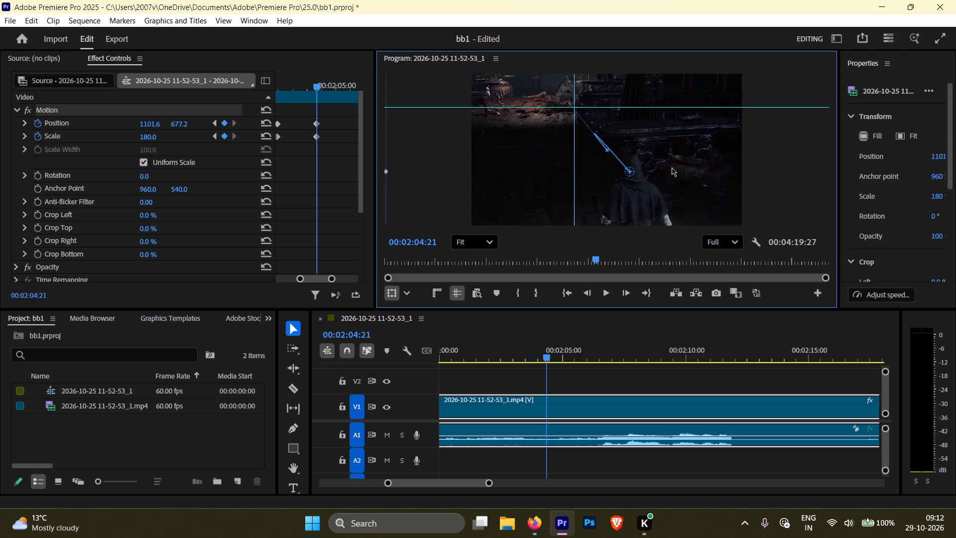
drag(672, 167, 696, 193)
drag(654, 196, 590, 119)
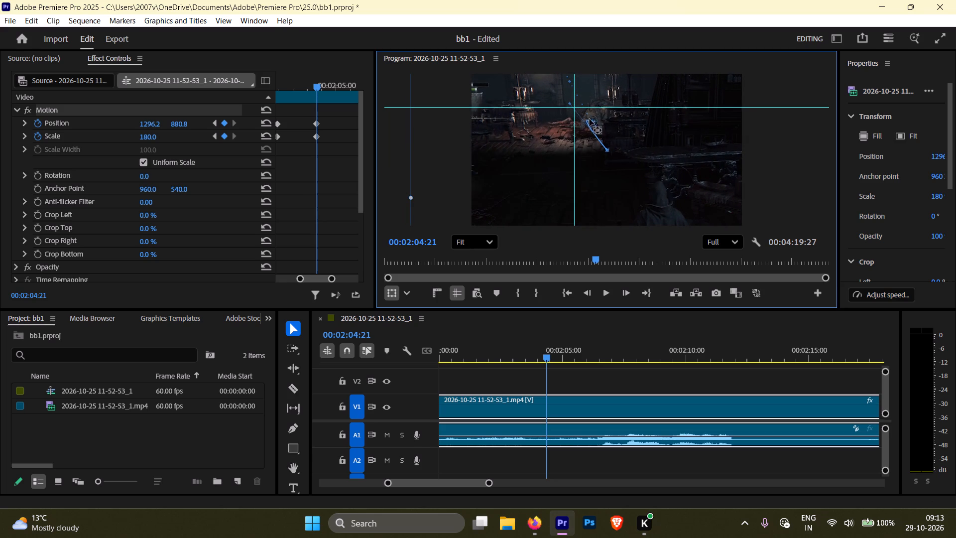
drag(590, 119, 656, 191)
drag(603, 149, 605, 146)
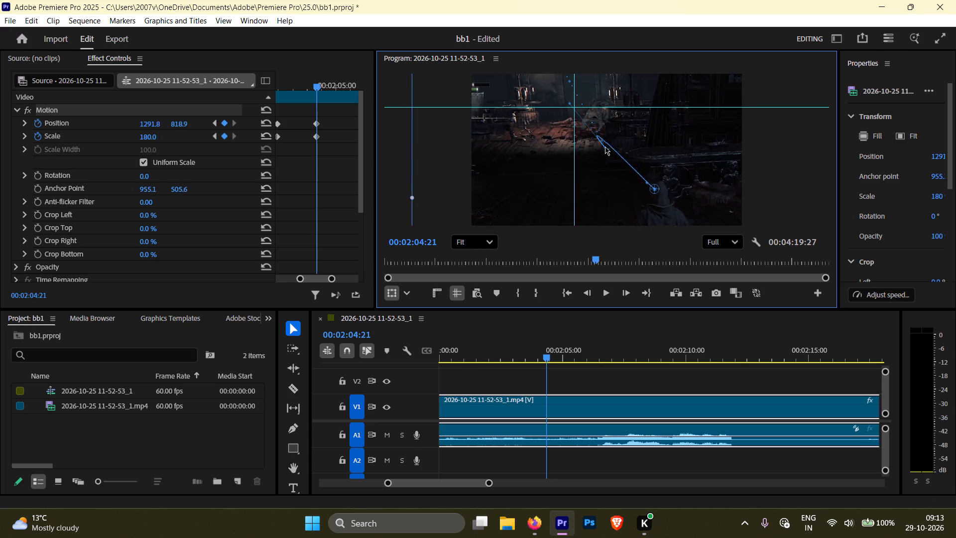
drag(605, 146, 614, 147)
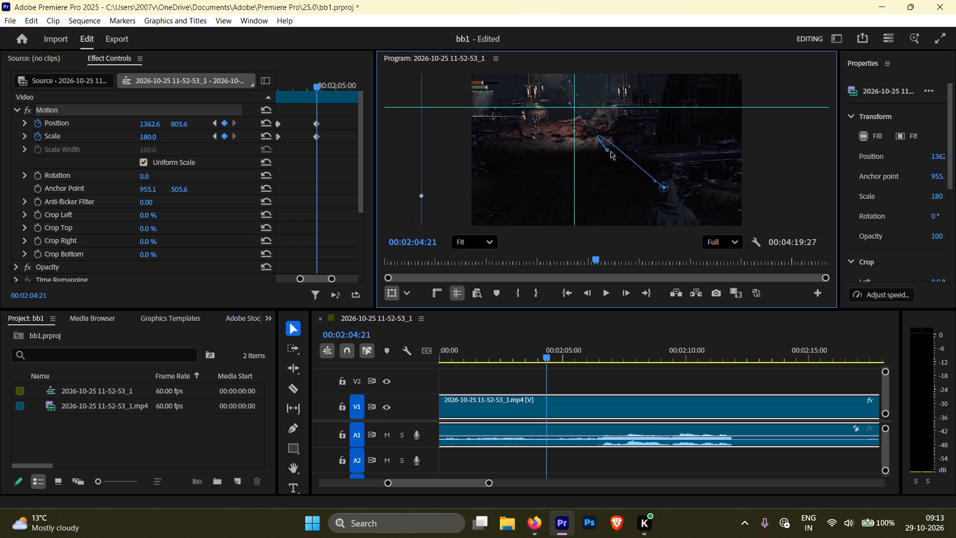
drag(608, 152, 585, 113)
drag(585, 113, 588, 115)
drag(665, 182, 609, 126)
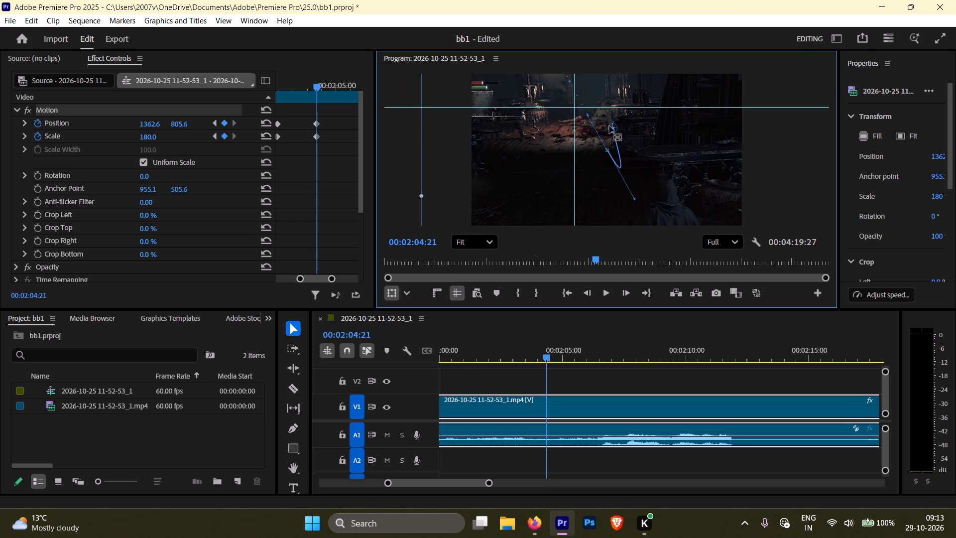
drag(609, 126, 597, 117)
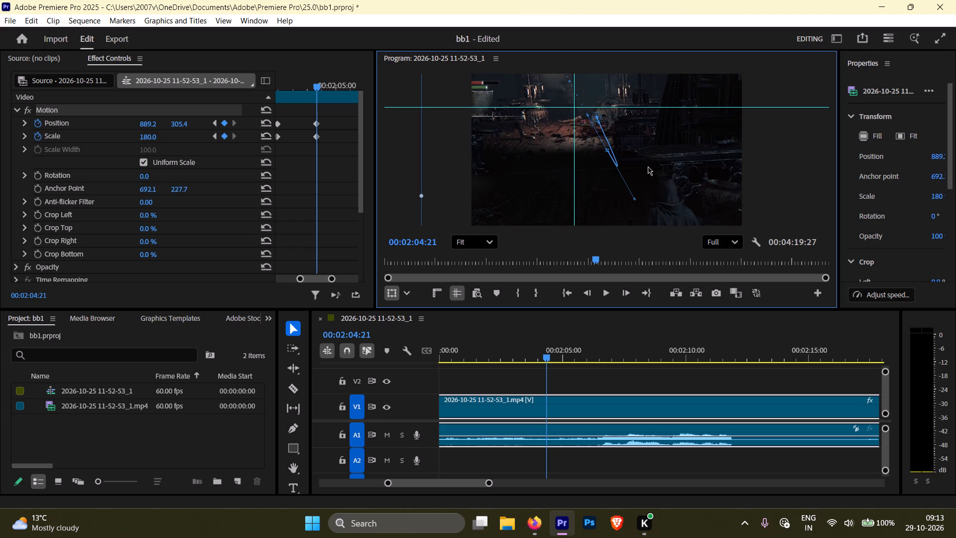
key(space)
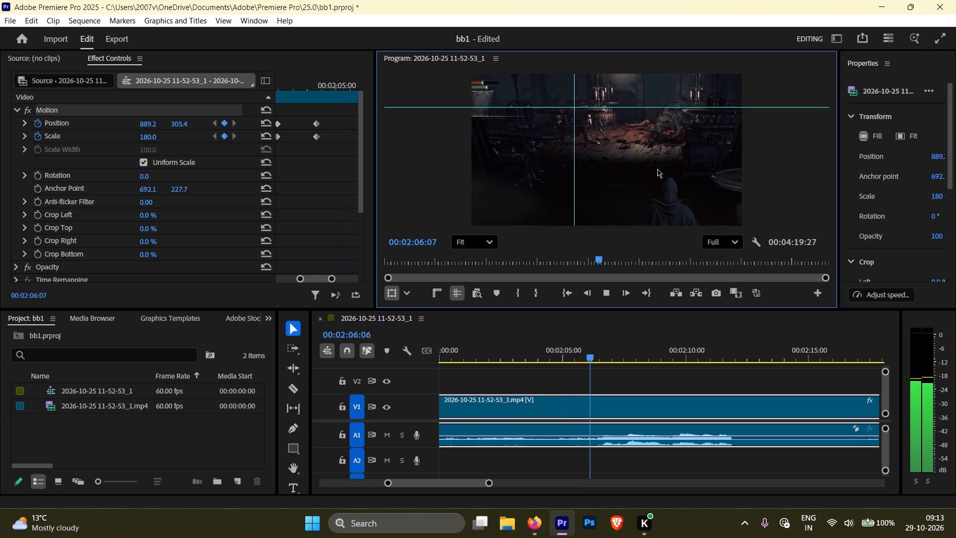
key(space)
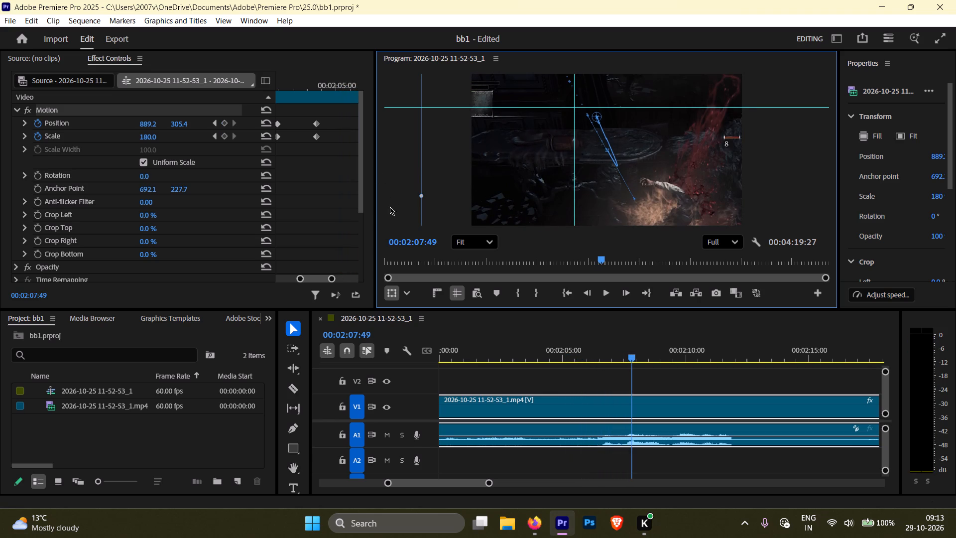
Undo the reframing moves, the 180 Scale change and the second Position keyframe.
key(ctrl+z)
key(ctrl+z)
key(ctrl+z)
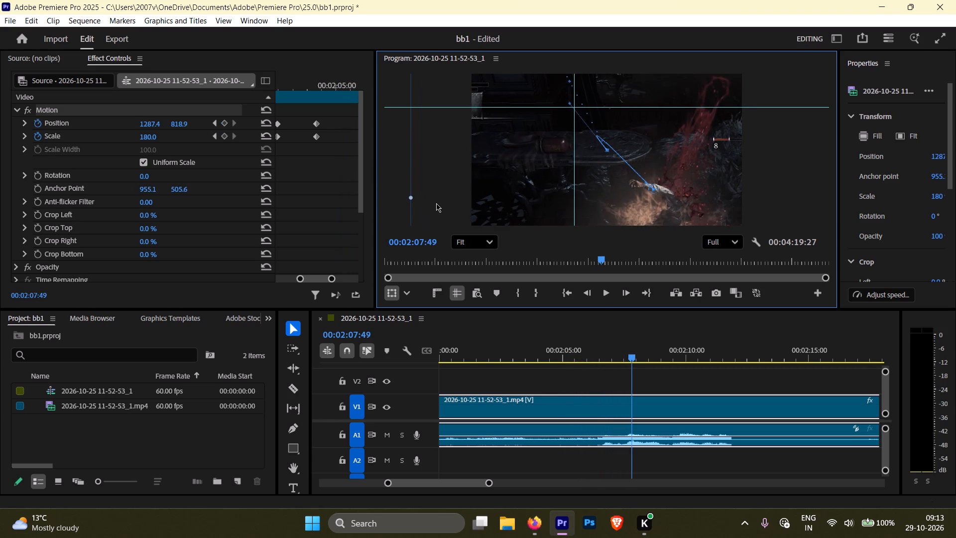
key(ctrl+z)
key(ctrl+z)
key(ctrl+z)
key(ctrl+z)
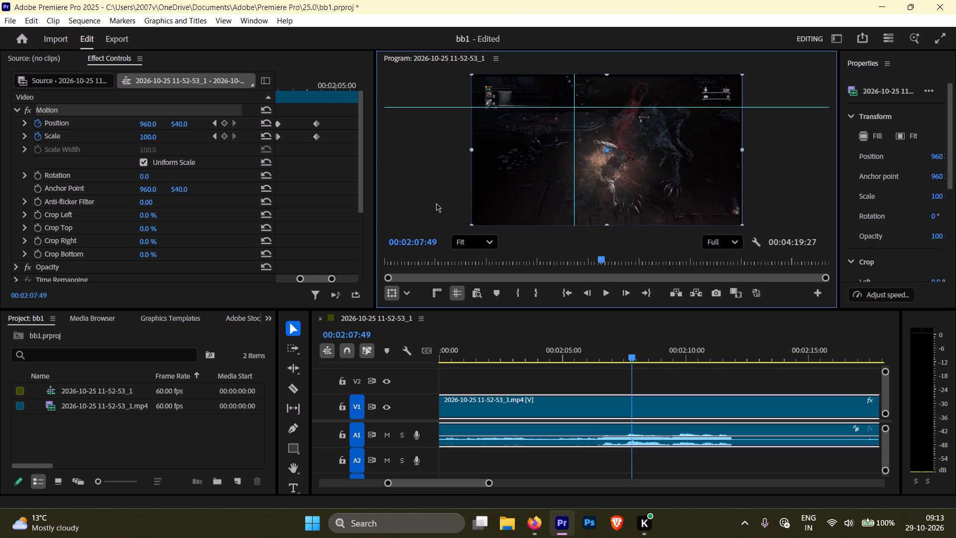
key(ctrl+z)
Add a Position keyframe at the 00:02:04:21 Scale keyframe again and set the clip's Scale there to 180.
key(space)
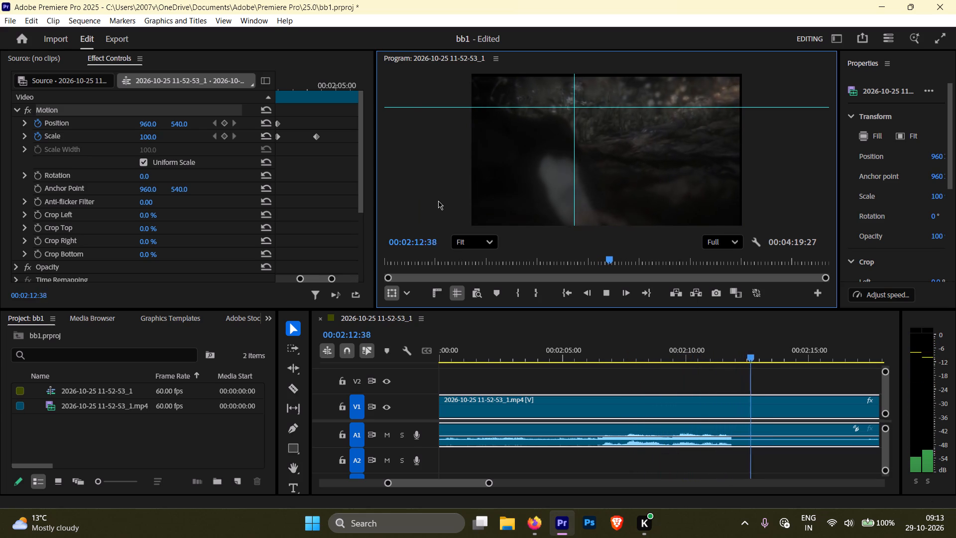
drag(774, 352, 565, 369)
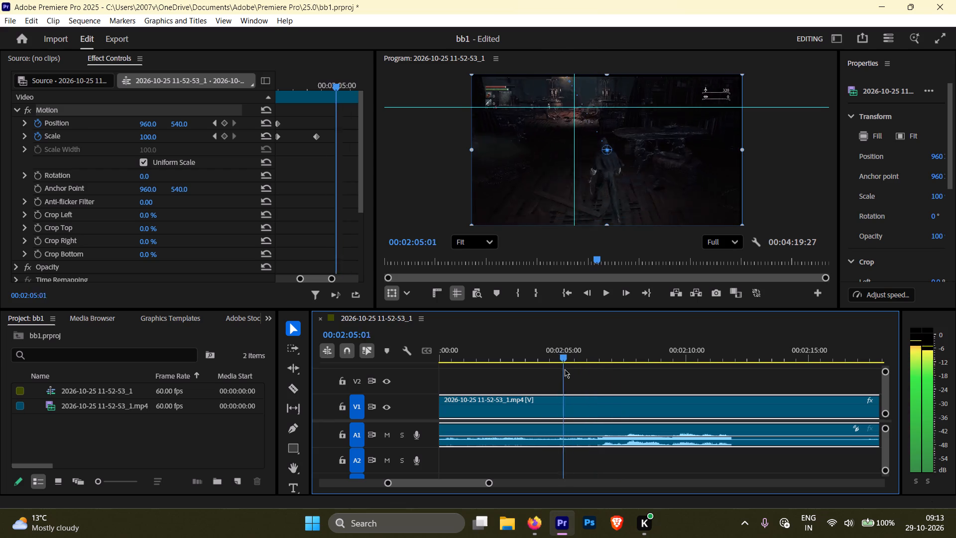
drag(565, 369, 528, 373)
key(space)
key(space)
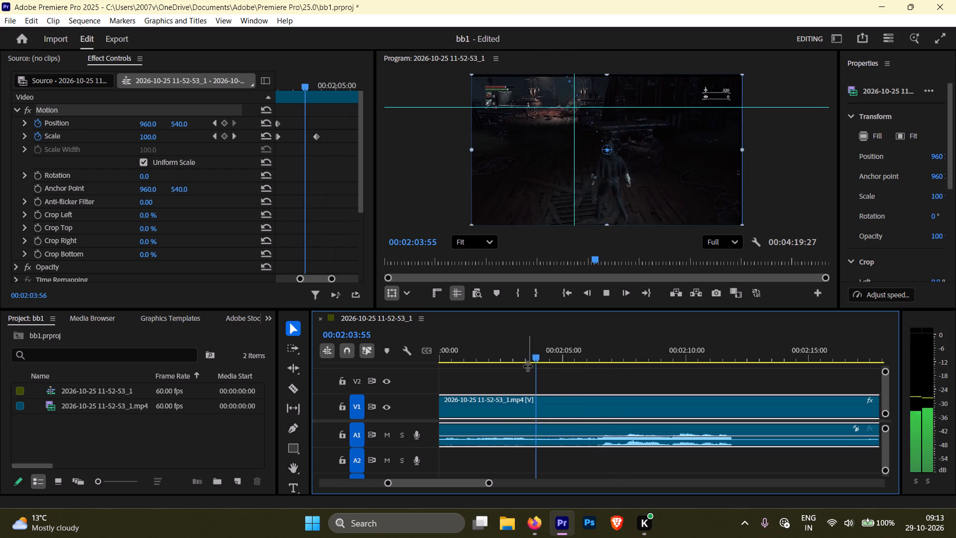
click(237, 137)
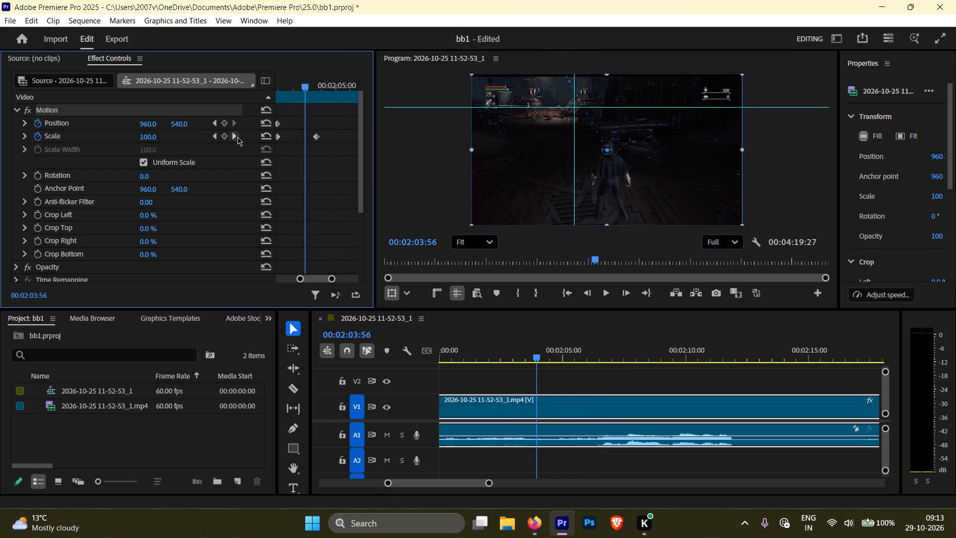
click(226, 125)
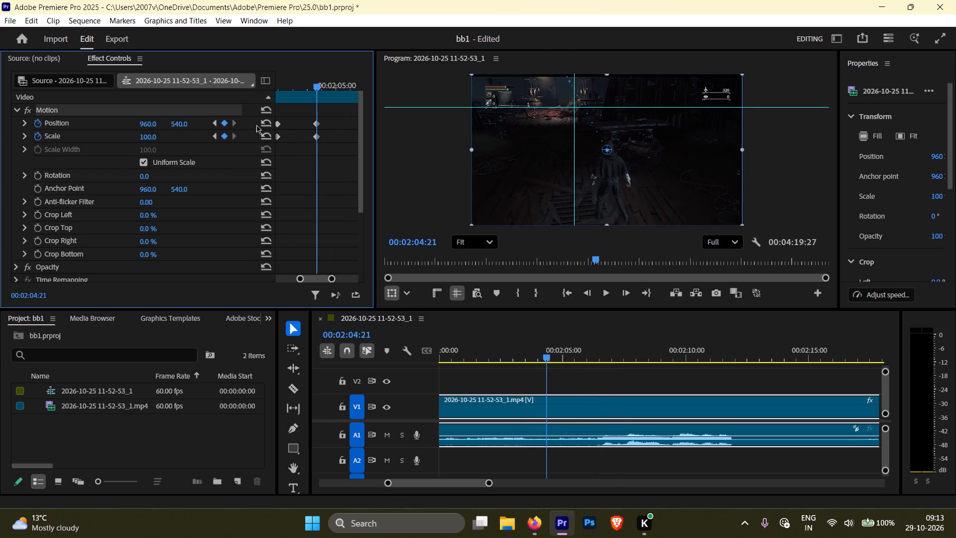
click(155, 136)
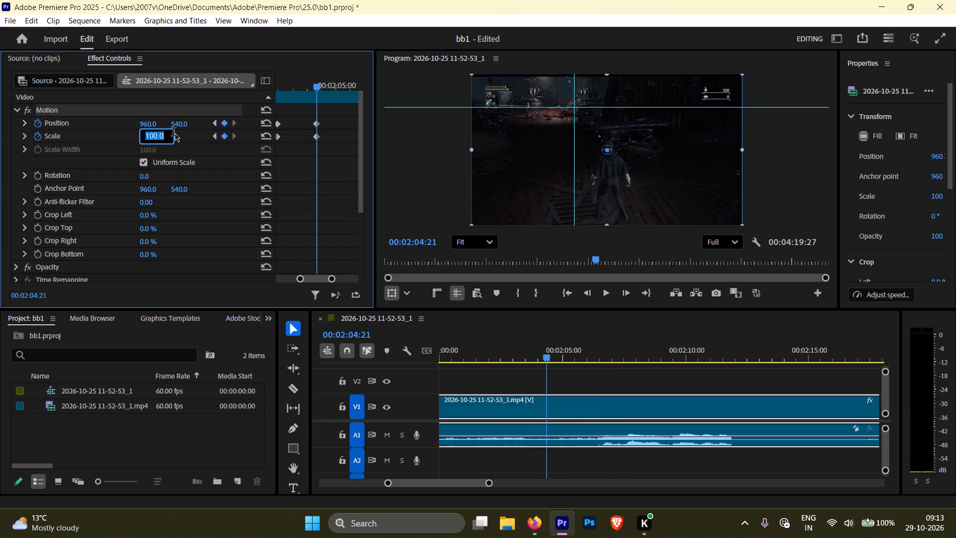
key(BackSpace)
text(180)
Switch to Firefox and review the tutorial's Guides for positioning and Copying attributes chapters for how Position and Scale keyframes are animated.
click(541, 525)
click(69, 0)
click(359, 239)
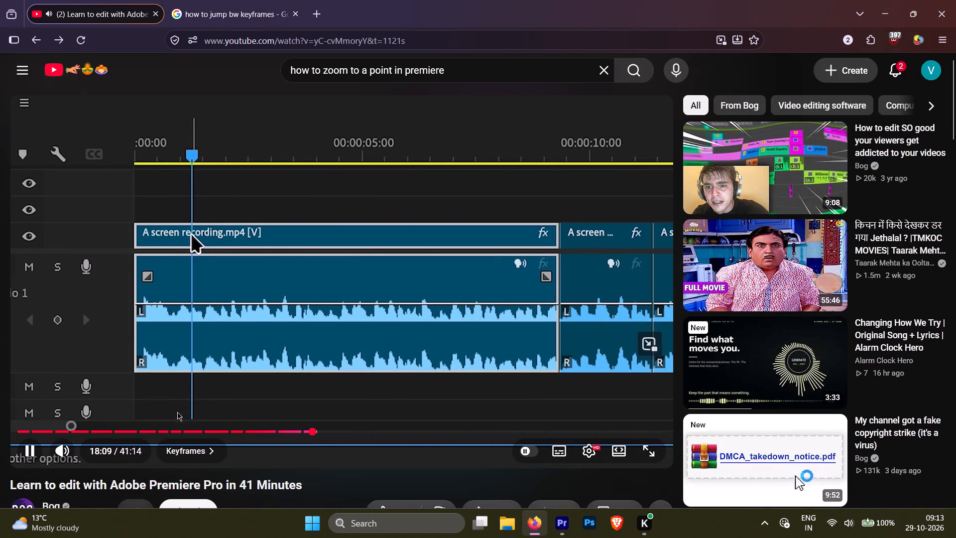
click(199, 465)
click(200, 450)
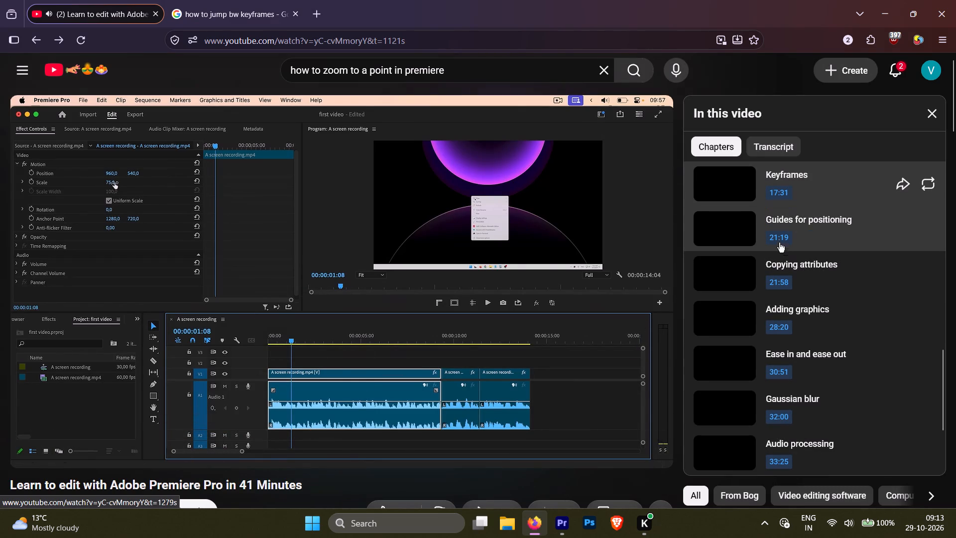
click(751, 226)
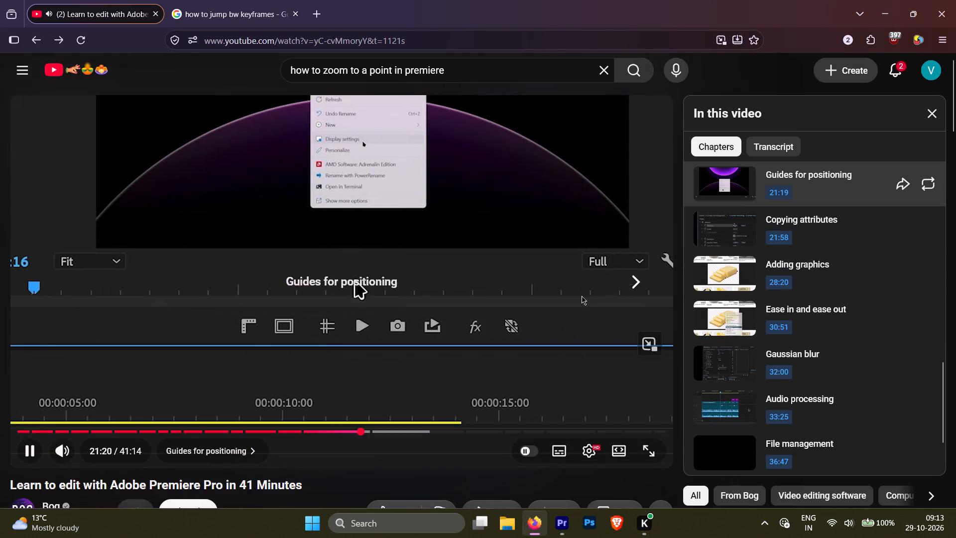
click(490, 321)
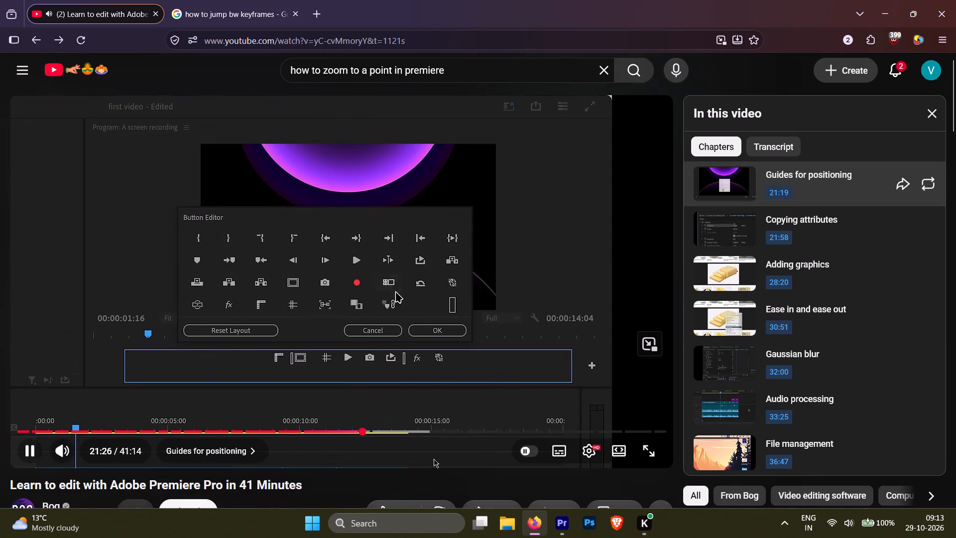
click(396, 424)
drag(494, 343, 498, 343)
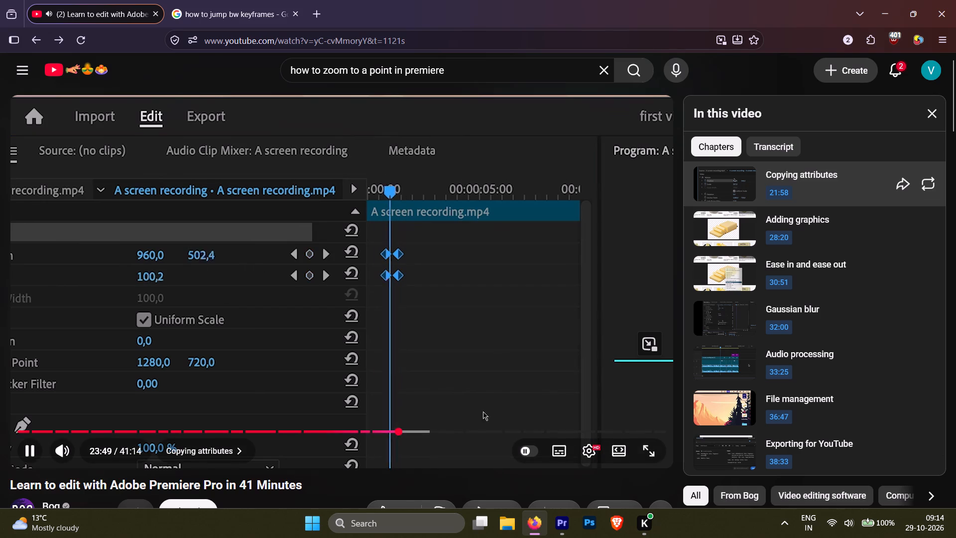
drag(395, 431, 381, 429)
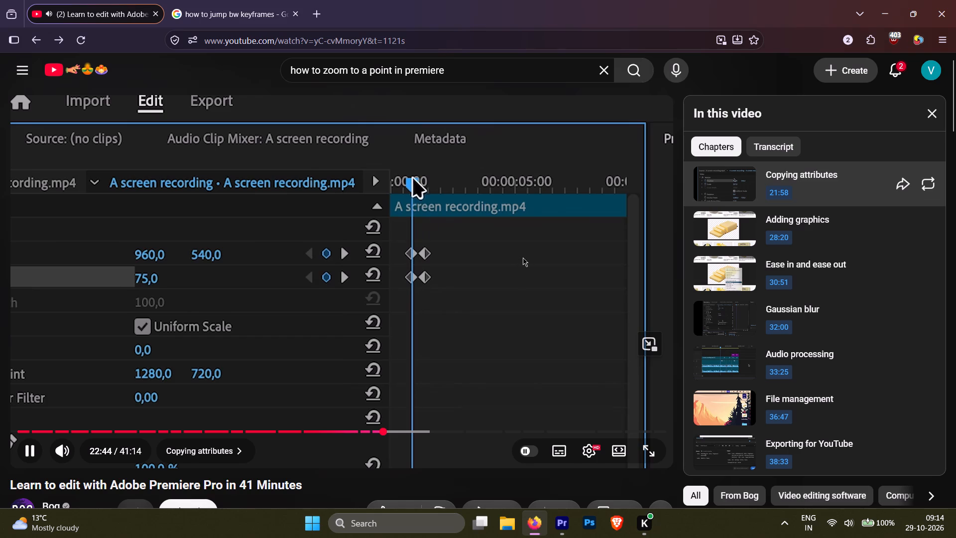
drag(523, 257, 525, 257)
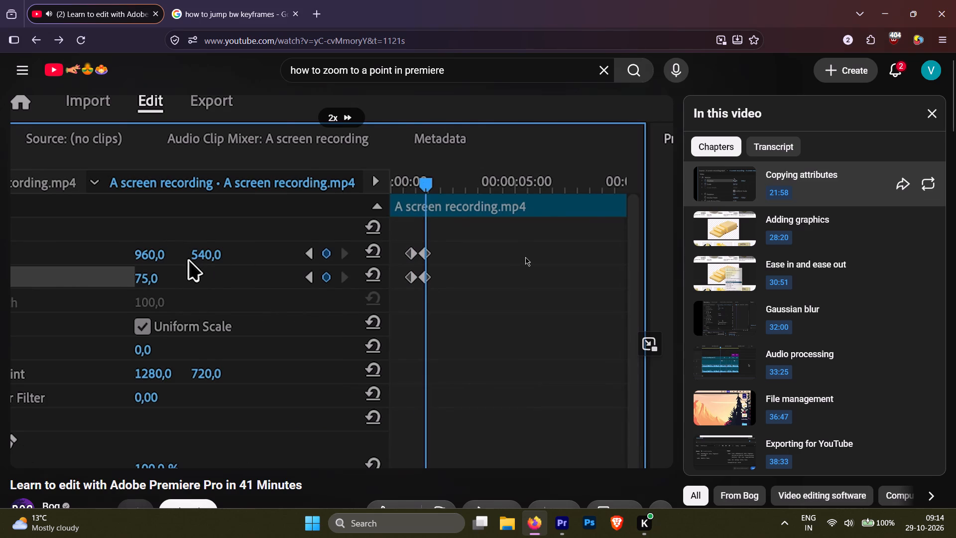
drag(525, 257, 527, 257)
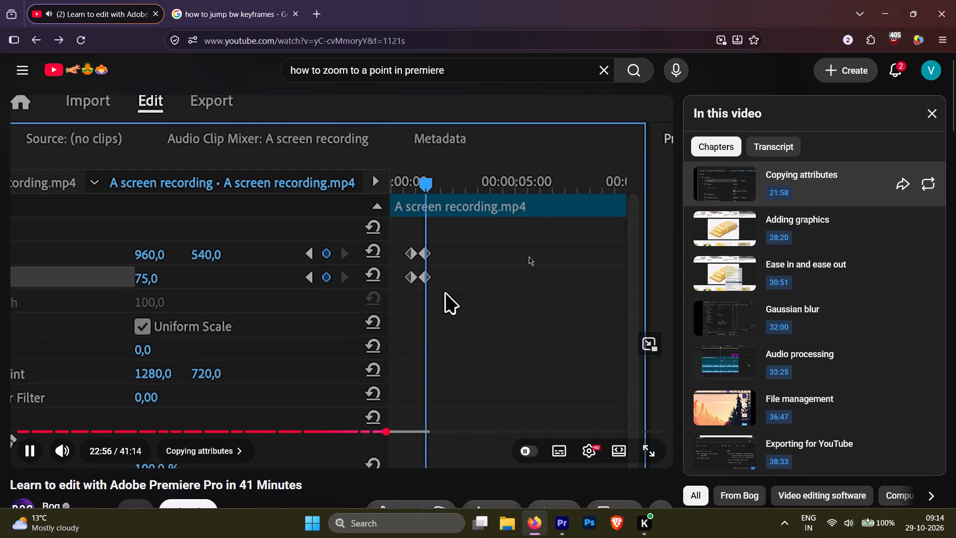
click(529, 257)
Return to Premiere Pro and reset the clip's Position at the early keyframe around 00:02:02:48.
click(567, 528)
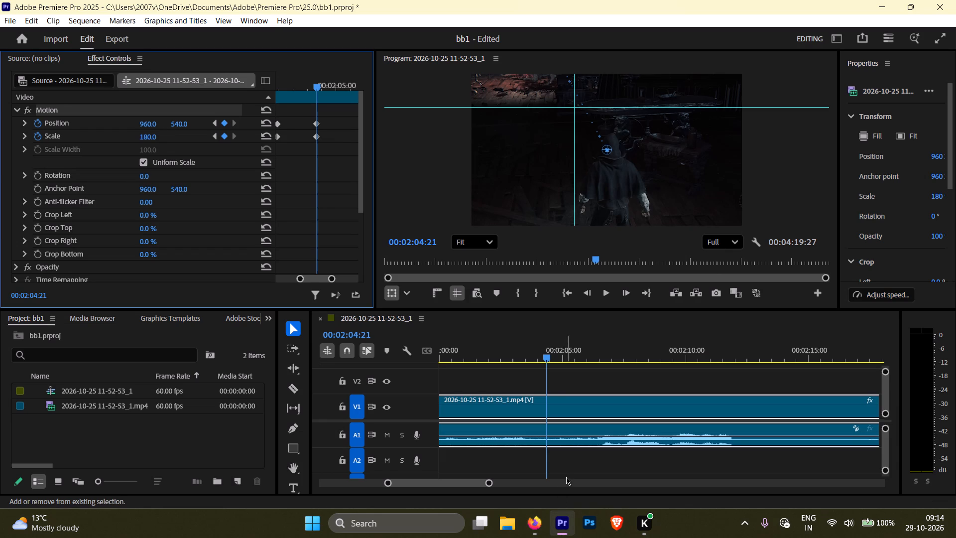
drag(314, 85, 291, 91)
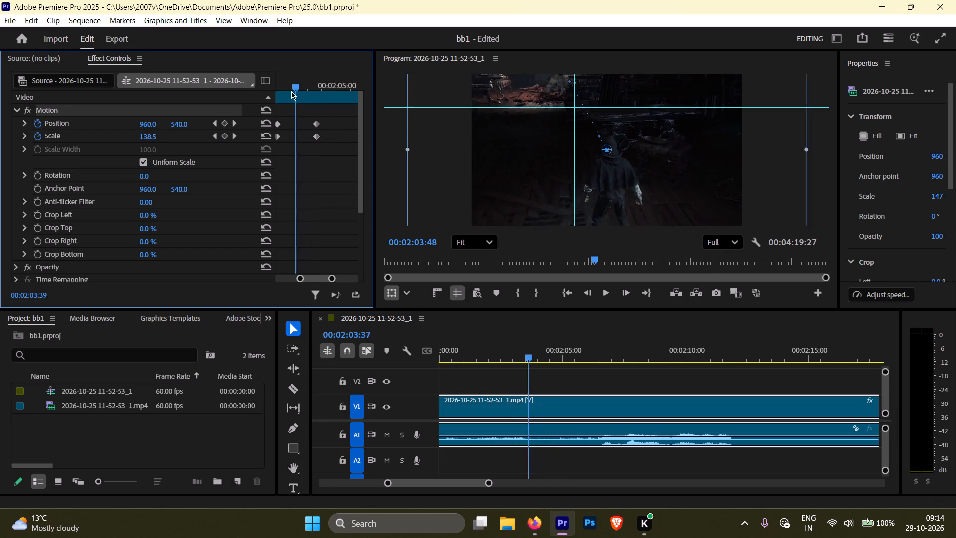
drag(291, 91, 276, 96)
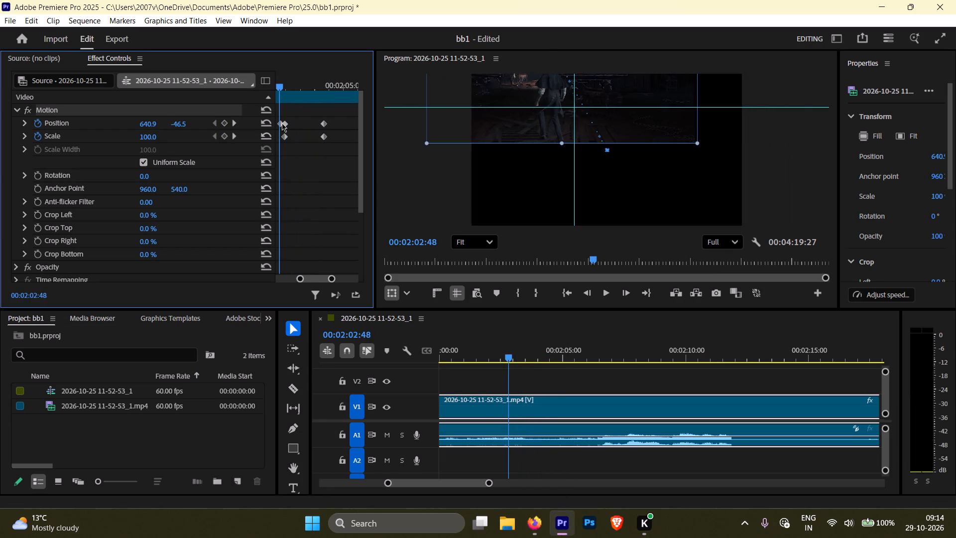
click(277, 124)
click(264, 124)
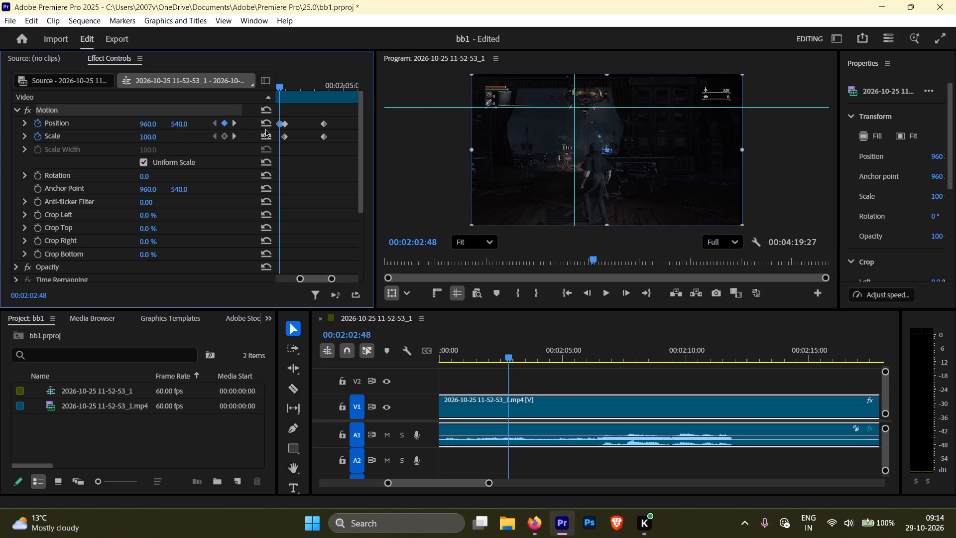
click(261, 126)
Delete the stray Position keyframes around 00:02:02:48, keeping the Position keyframe aligned with the first Scale keyframe.
scroll(313, 134, up, 4)
click(278, 124)
key(Delete)
key(Delete)
key(Delete)
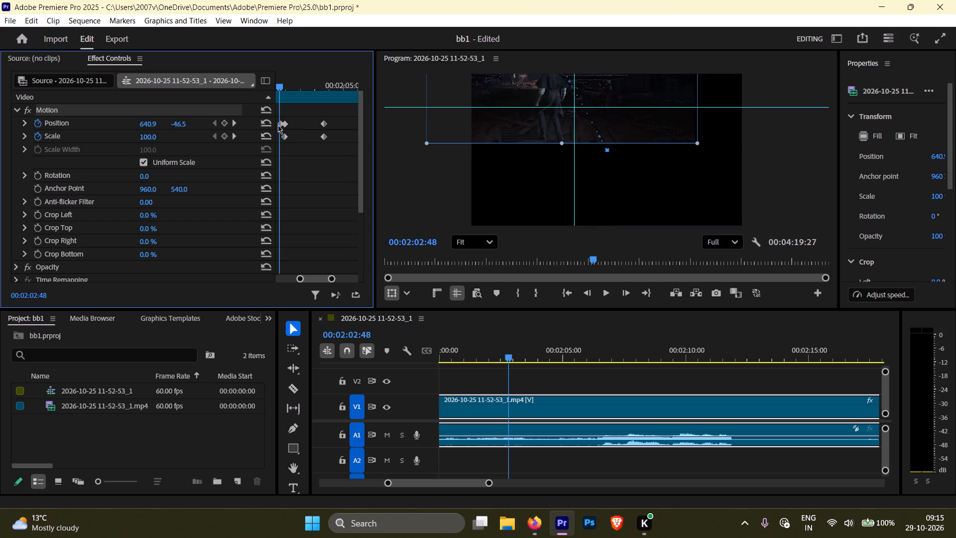
click(279, 125)
key(Delete)
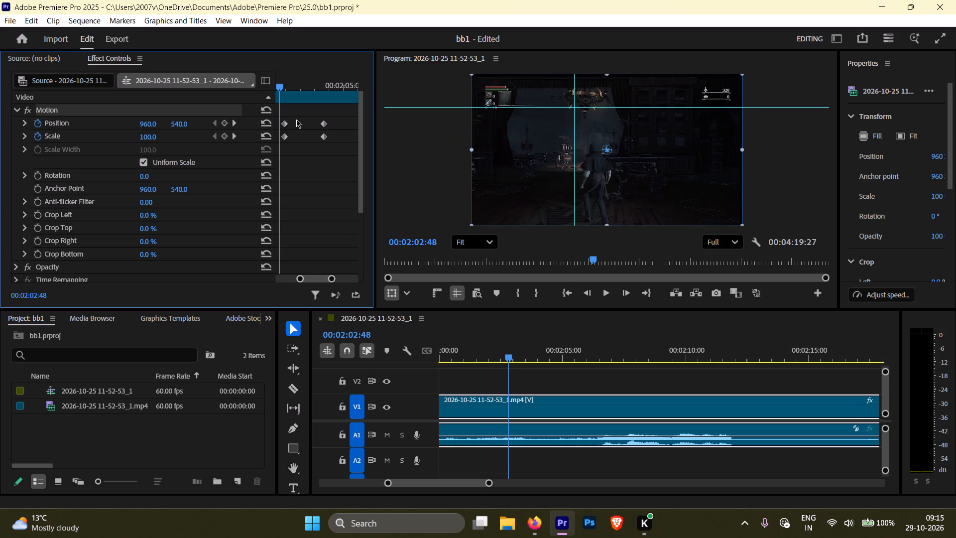
Play back the zoom from 00:02:02:48 through the second pair of keyframes.
key(space)
key(space)
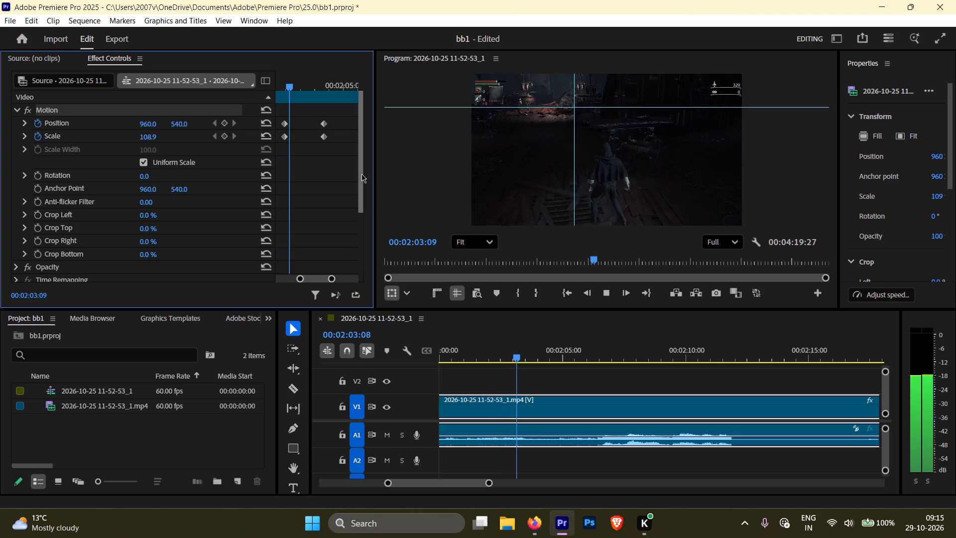
key(space)
key(space)
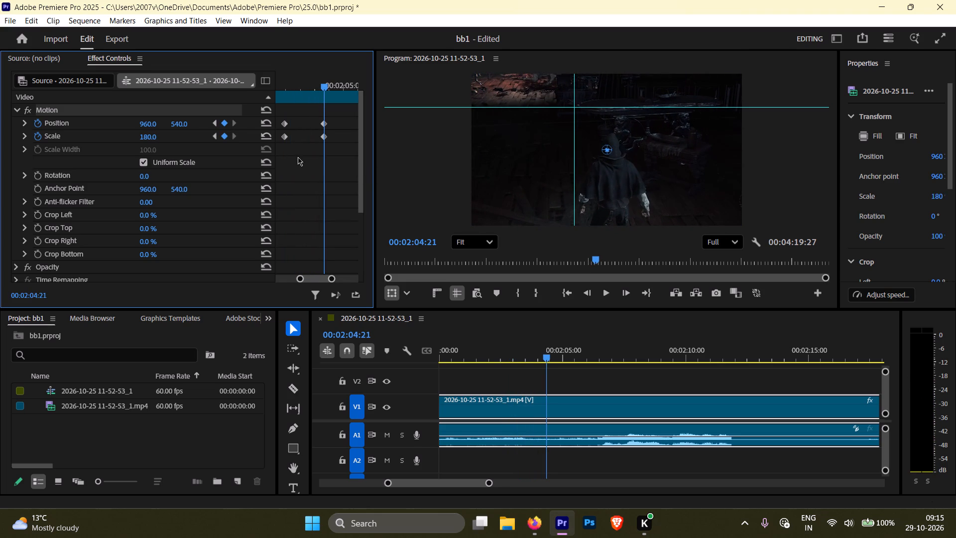
Reframe the zoomed clip at the 00:02:04:21 keyframe by moving its Position to about 1287, 801.
click(604, 148)
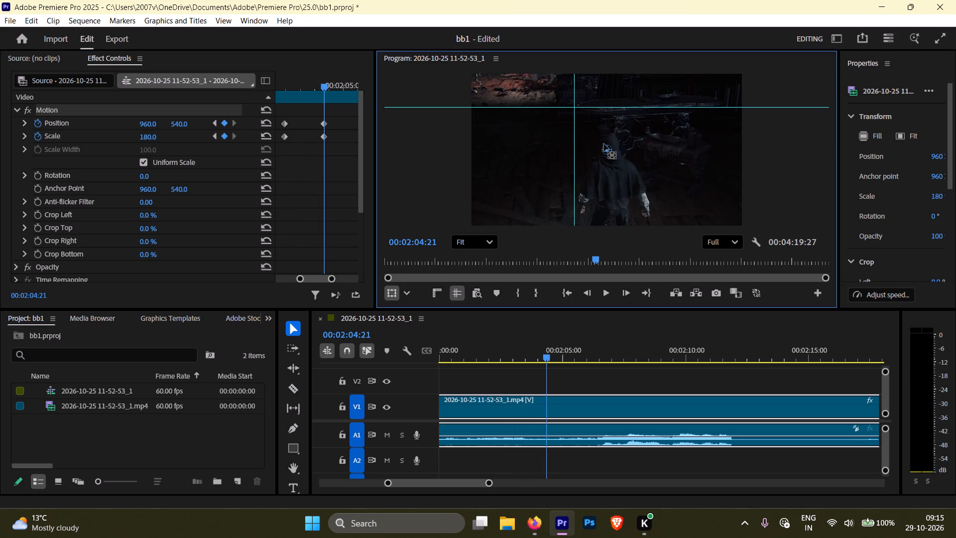
drag(623, 132, 659, 170)
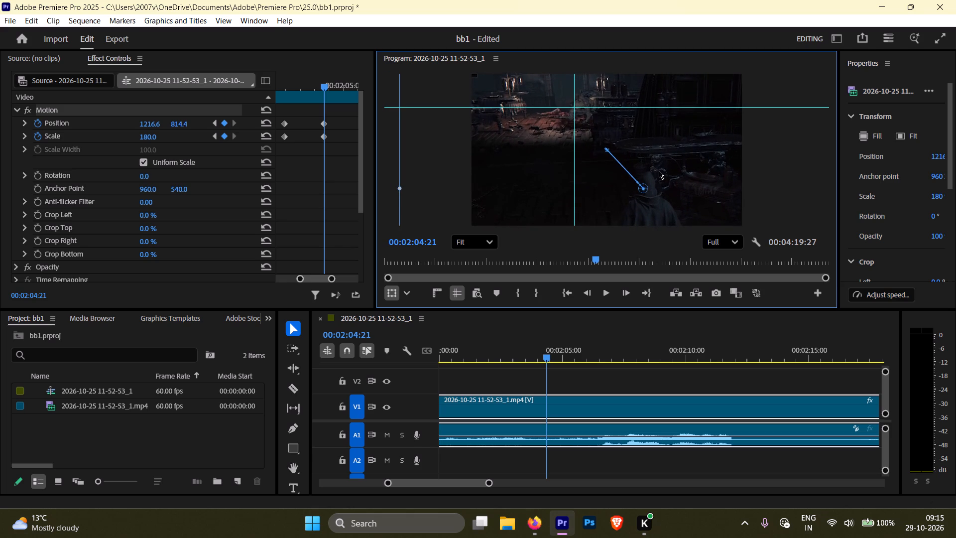
drag(659, 170, 669, 174)
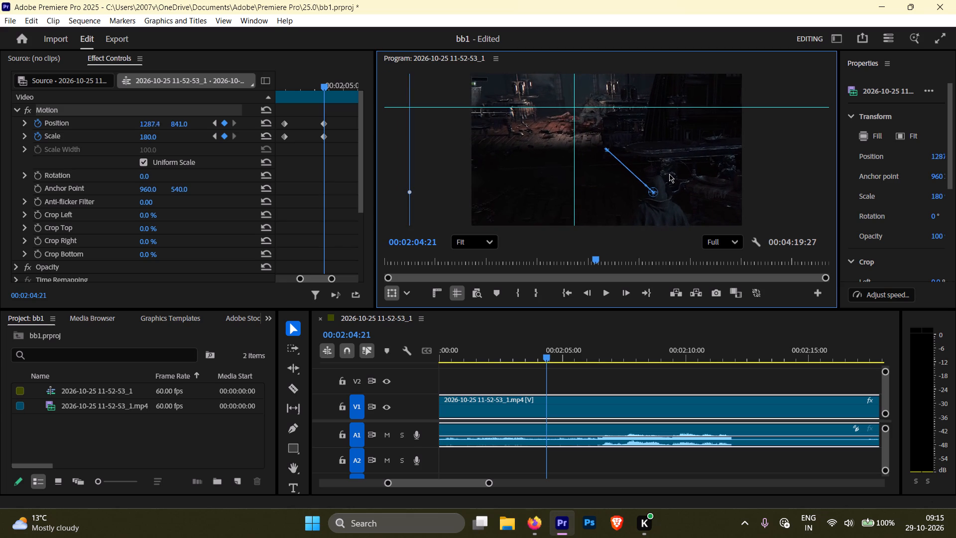
drag(669, 174, 669, 168)
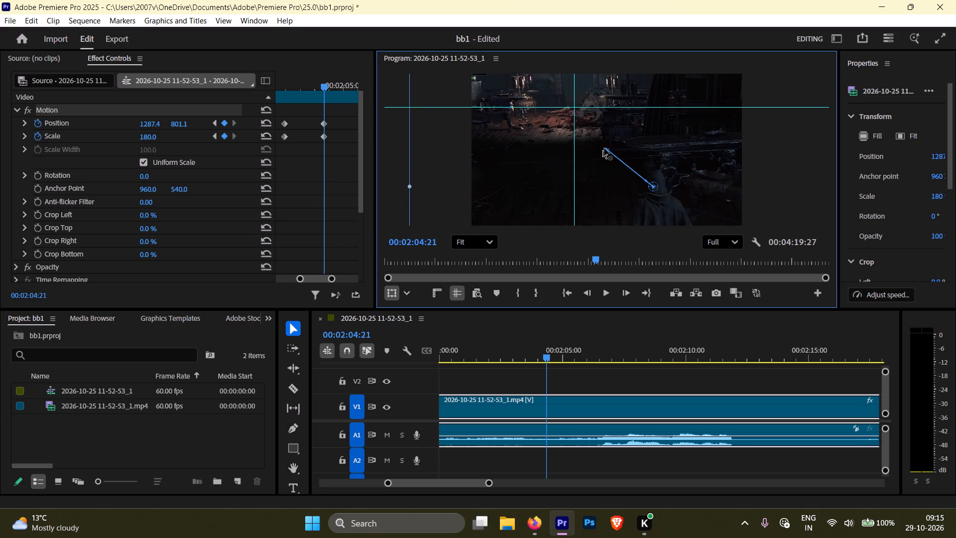
Pull the motion path's start point and handle toward the crossing of the guides, and play back the result.
drag(604, 148, 578, 106)
drag(578, 106, 576, 104)
drag(607, 149, 589, 119)
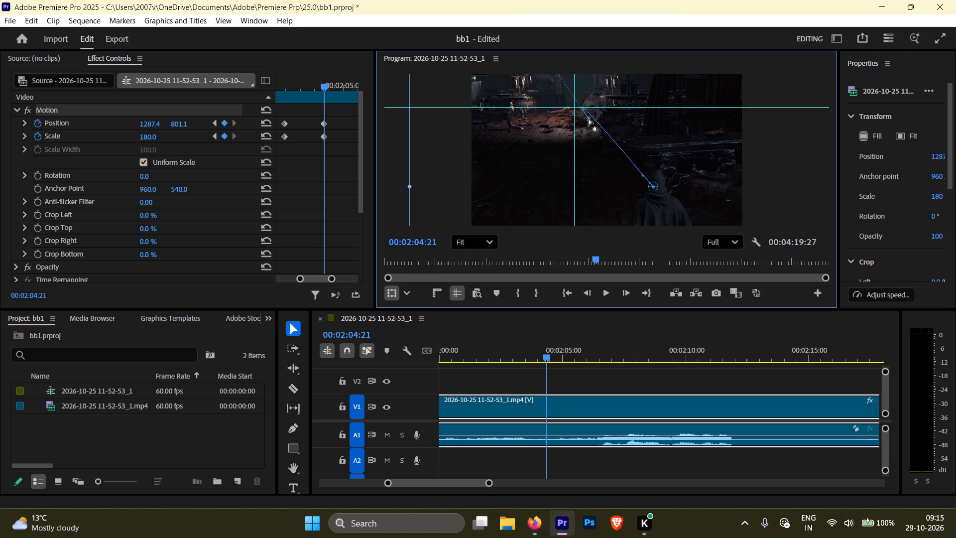
drag(589, 119, 587, 114)
key(space)
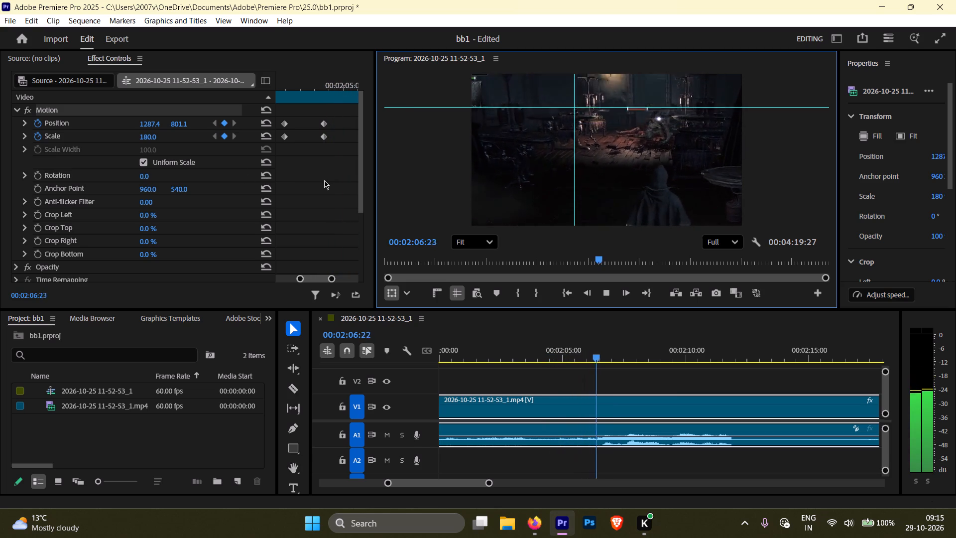
key(space)
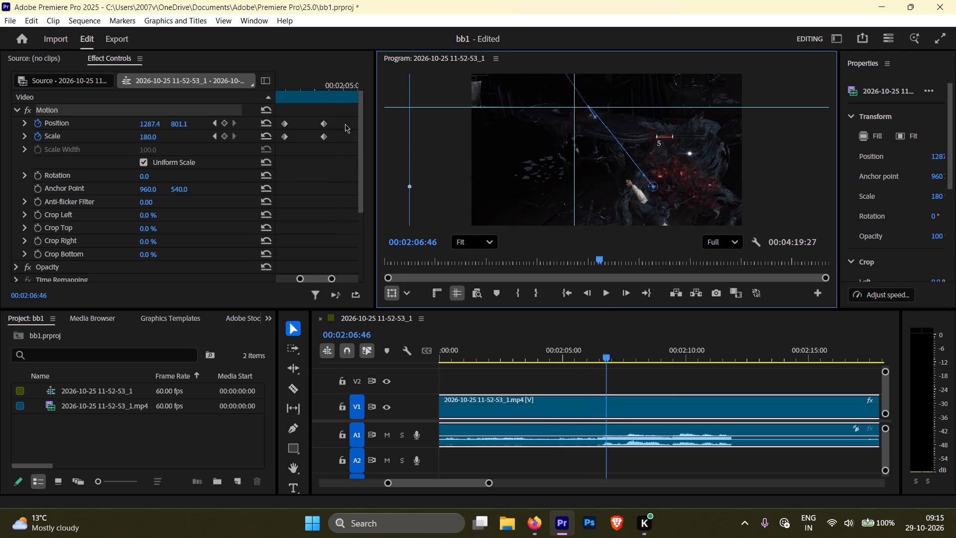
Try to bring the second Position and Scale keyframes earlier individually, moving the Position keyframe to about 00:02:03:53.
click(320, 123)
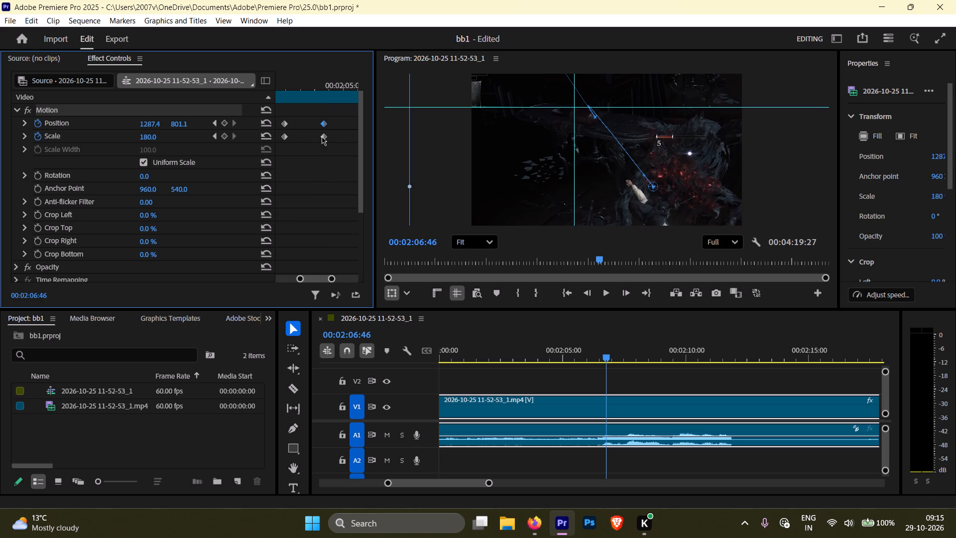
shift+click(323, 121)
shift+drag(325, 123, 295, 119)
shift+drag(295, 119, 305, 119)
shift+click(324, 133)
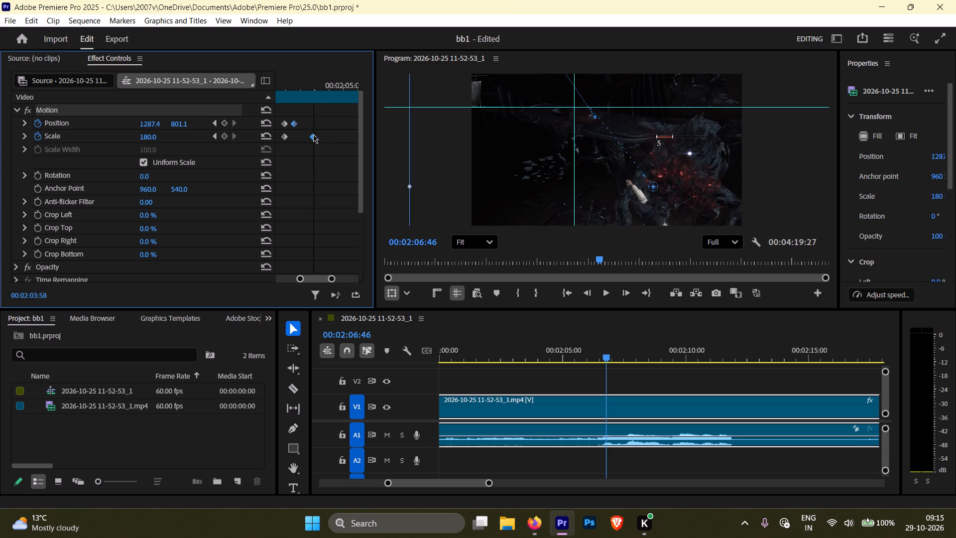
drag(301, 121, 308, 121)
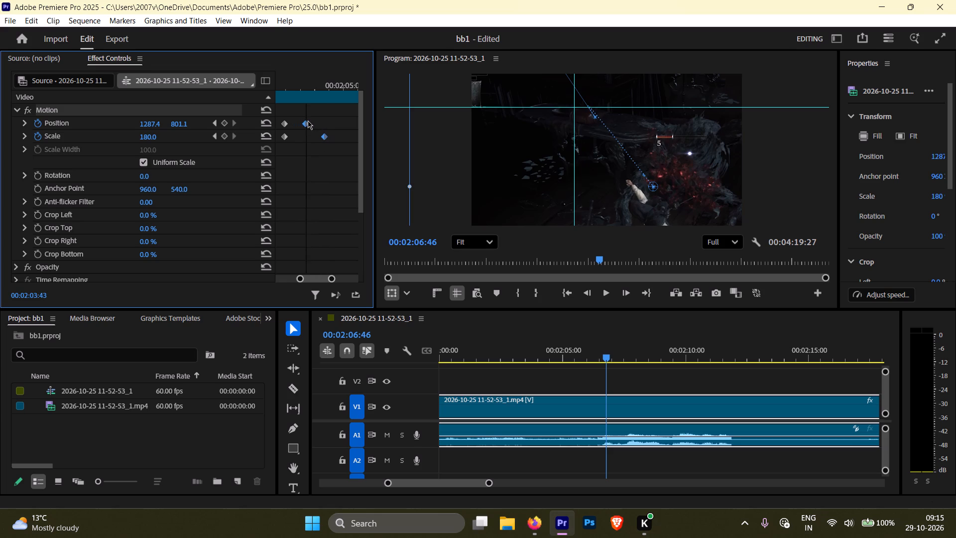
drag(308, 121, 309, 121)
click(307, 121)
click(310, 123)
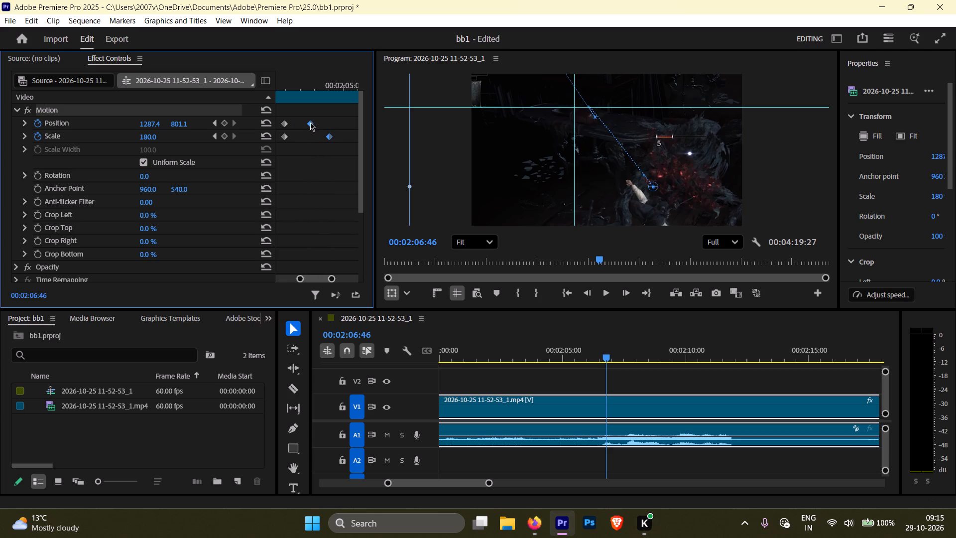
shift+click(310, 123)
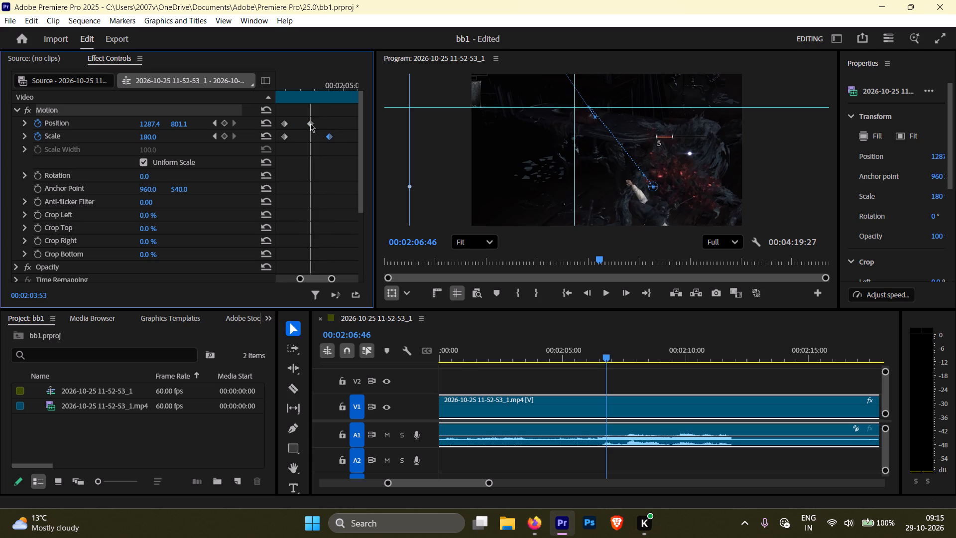
Align the second Position keyframe with the second Scale keyframe and shift the pair earlier to about 00:02:04:02.
shift+drag(327, 135, 317, 135)
shift+click(310, 121)
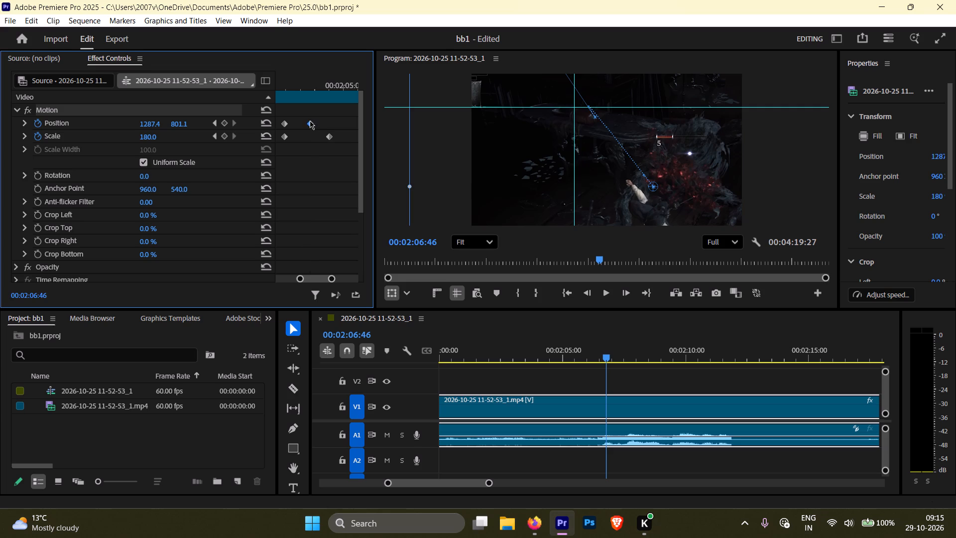
shift+drag(310, 121, 326, 124)
click(307, 125)
drag(308, 122, 327, 126)
shift+drag(331, 135, 315, 135)
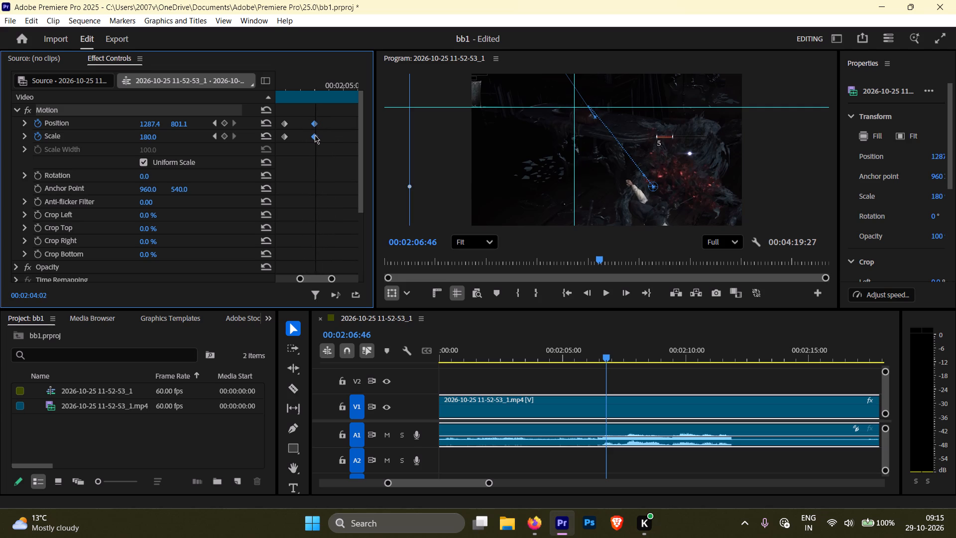
shift+drag(315, 135, 314, 135)
Play back the shortened zoom from about 00:02:02:39 past the second pair of keyframes.
key(space)
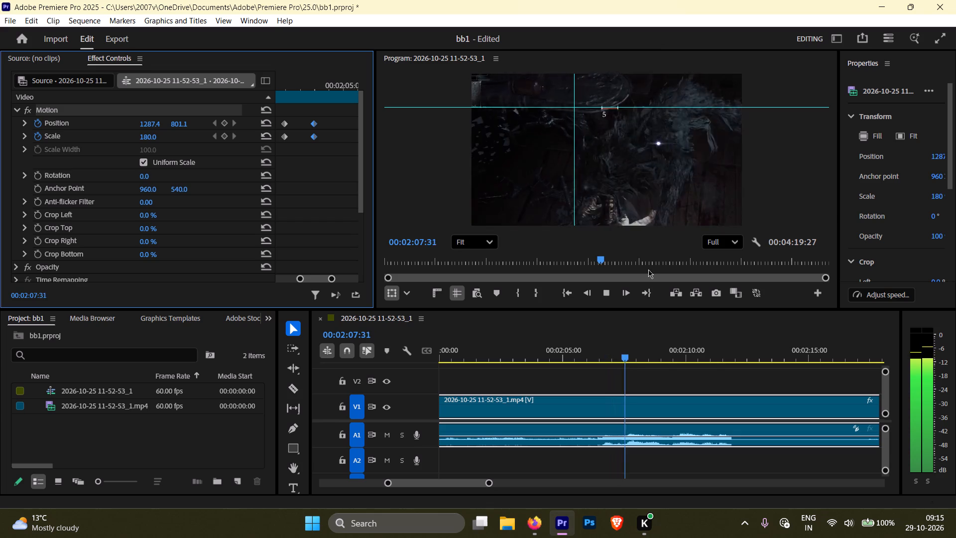
drag(628, 359, 506, 351)
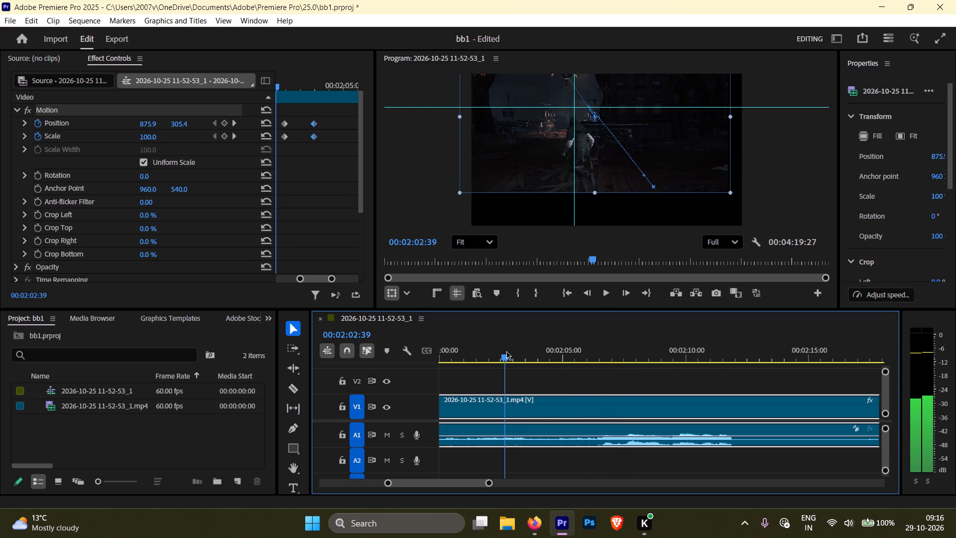
drag(506, 351, 506, 351)
key(space)
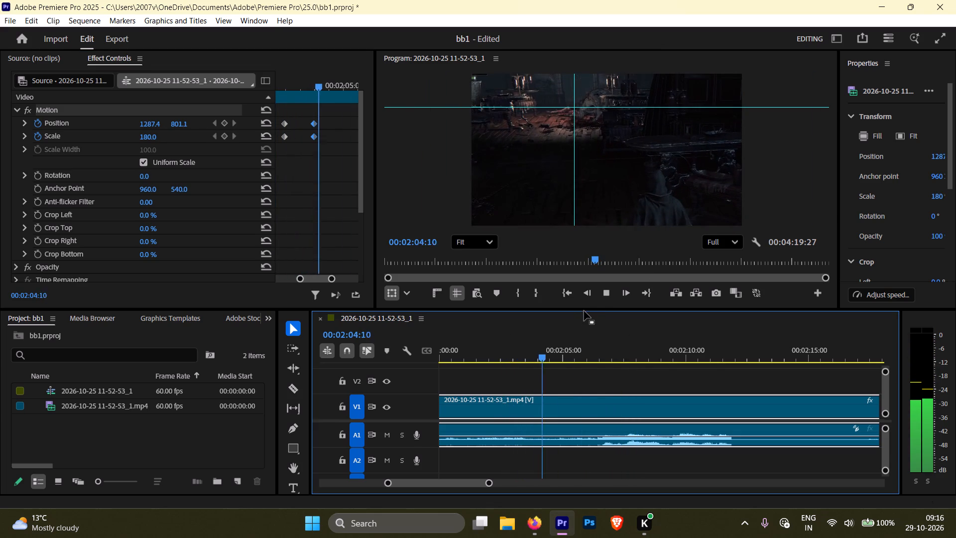
key(space)
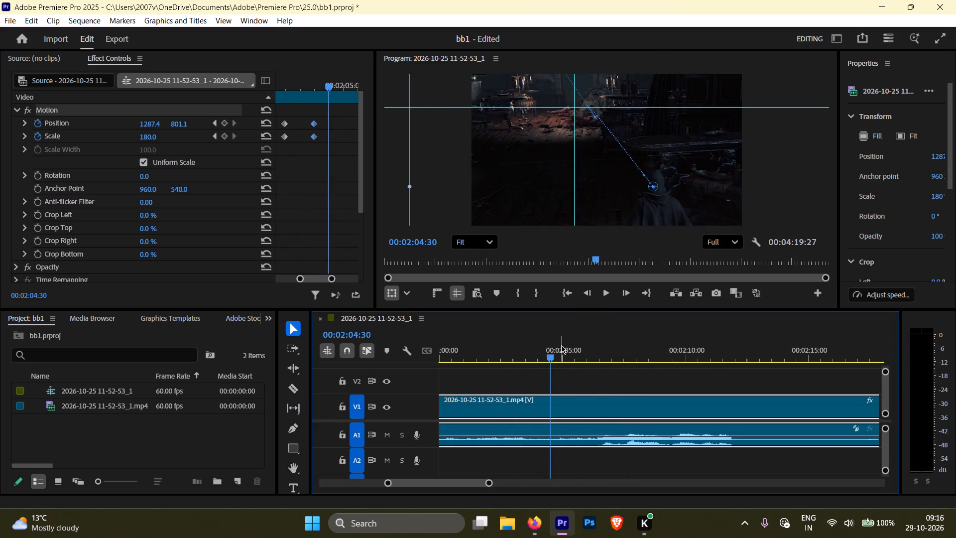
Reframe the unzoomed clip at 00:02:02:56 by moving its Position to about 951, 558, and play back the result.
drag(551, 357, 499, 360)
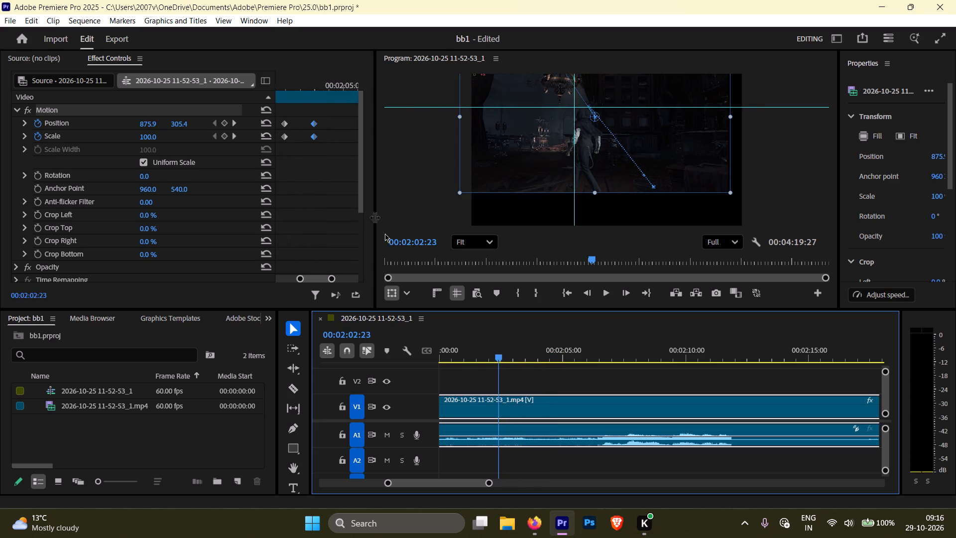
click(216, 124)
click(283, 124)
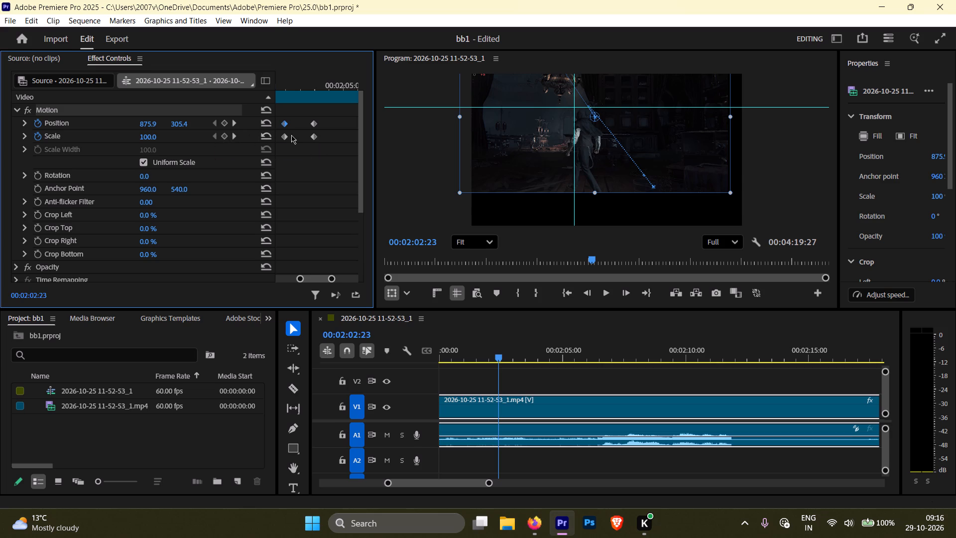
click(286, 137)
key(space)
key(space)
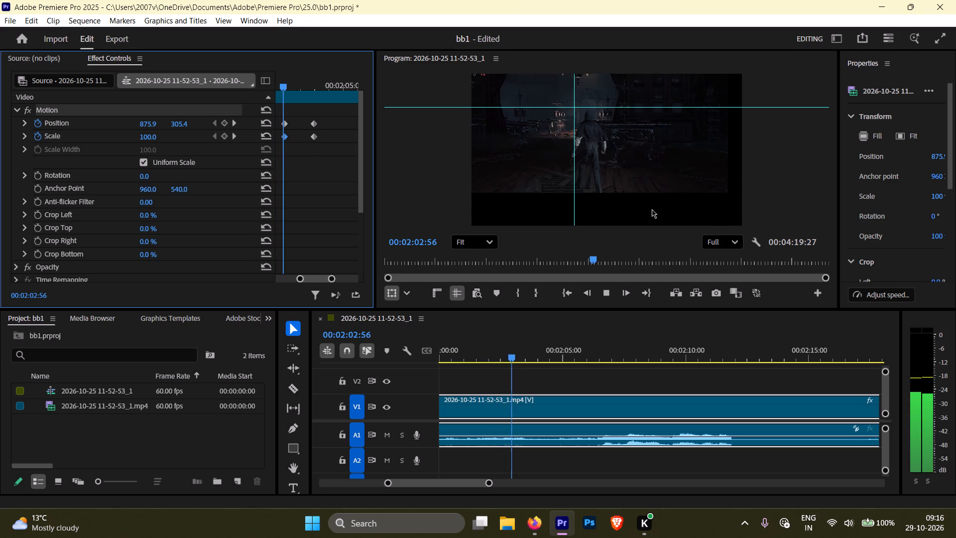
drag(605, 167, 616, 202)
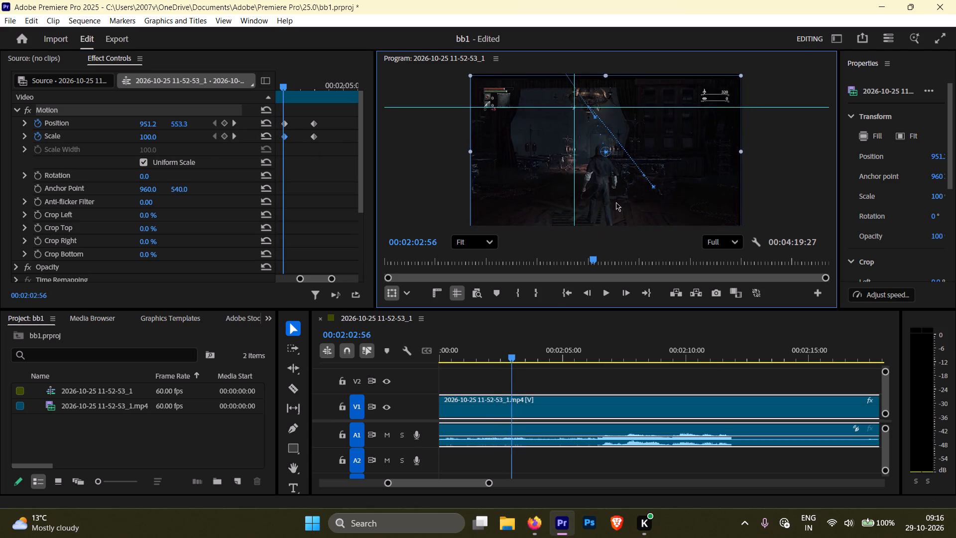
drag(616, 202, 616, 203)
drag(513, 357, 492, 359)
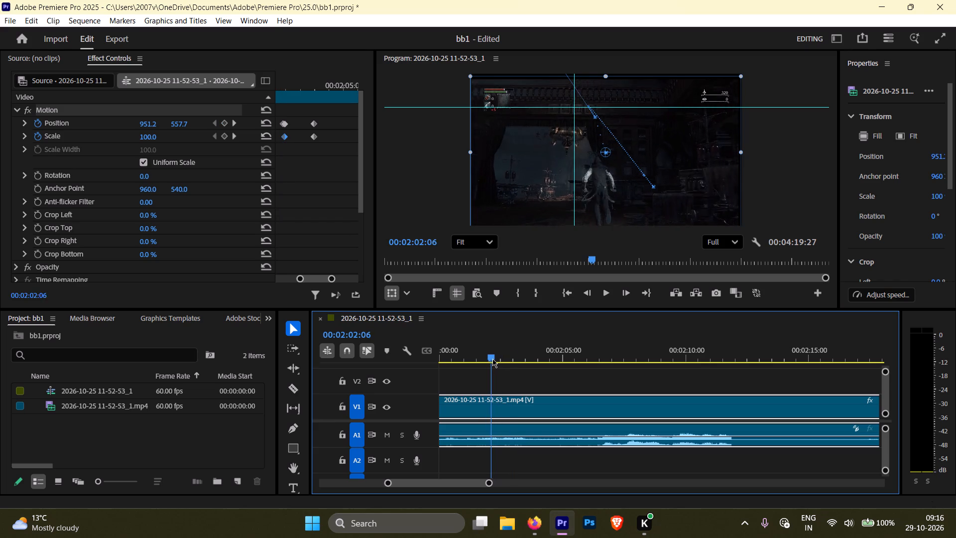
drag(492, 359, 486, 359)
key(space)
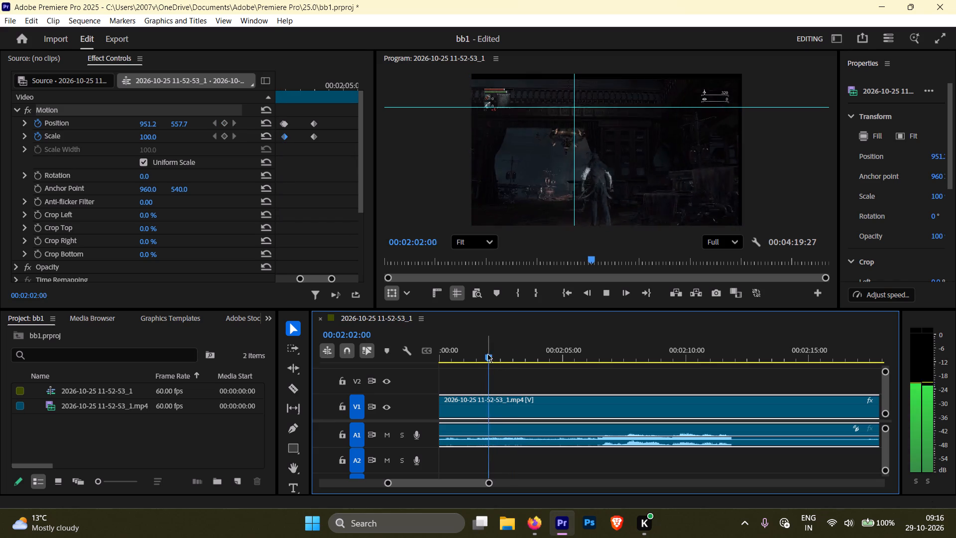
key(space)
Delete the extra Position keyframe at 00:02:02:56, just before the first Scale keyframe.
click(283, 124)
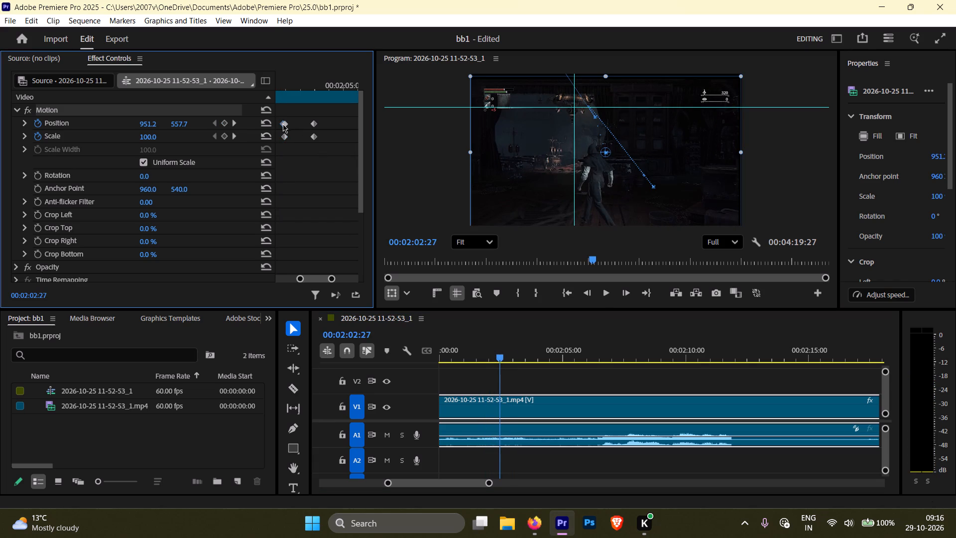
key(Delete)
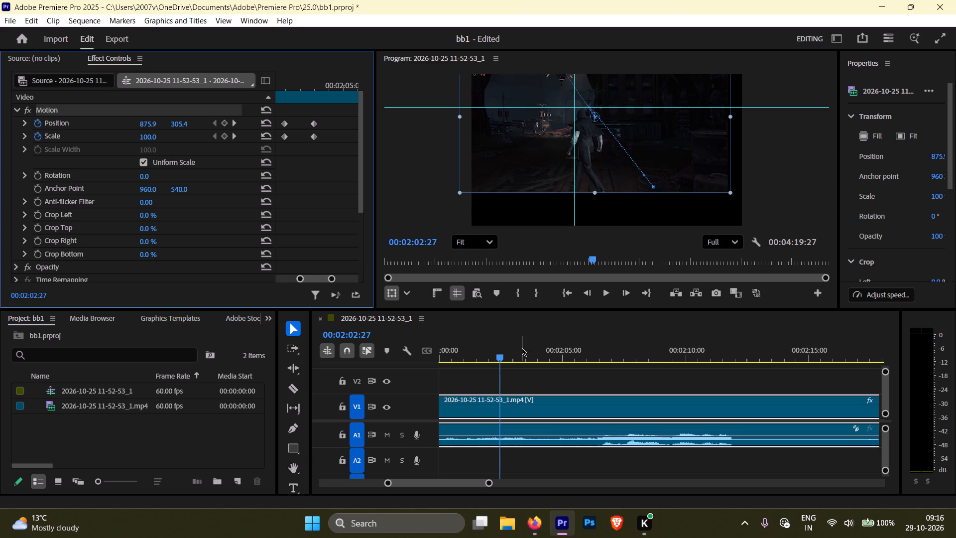
Reset the clip's Position to 960, 540 at 00:02:01:39, and play back through the zoom.
drag(501, 360, 481, 364)
click(285, 125)
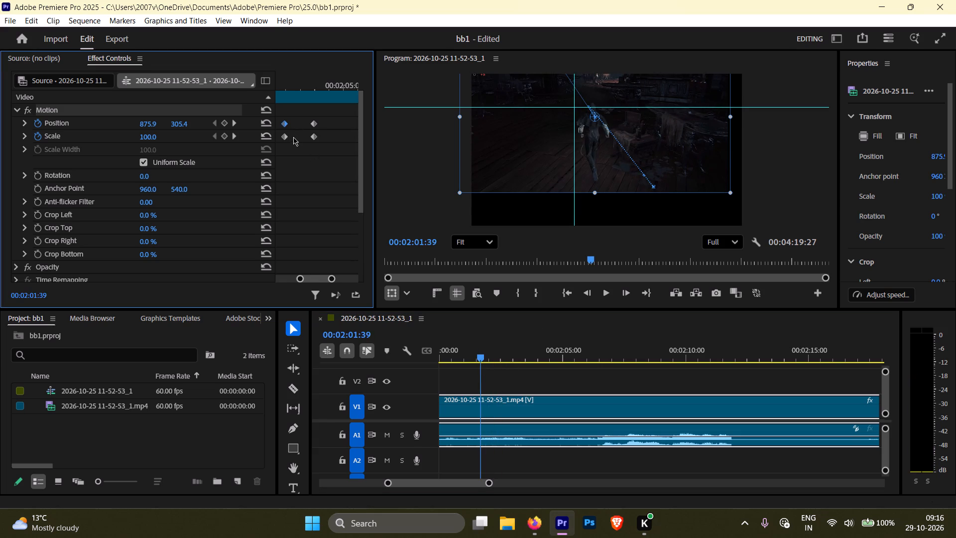
click(286, 136)
click(284, 124)
click(262, 121)
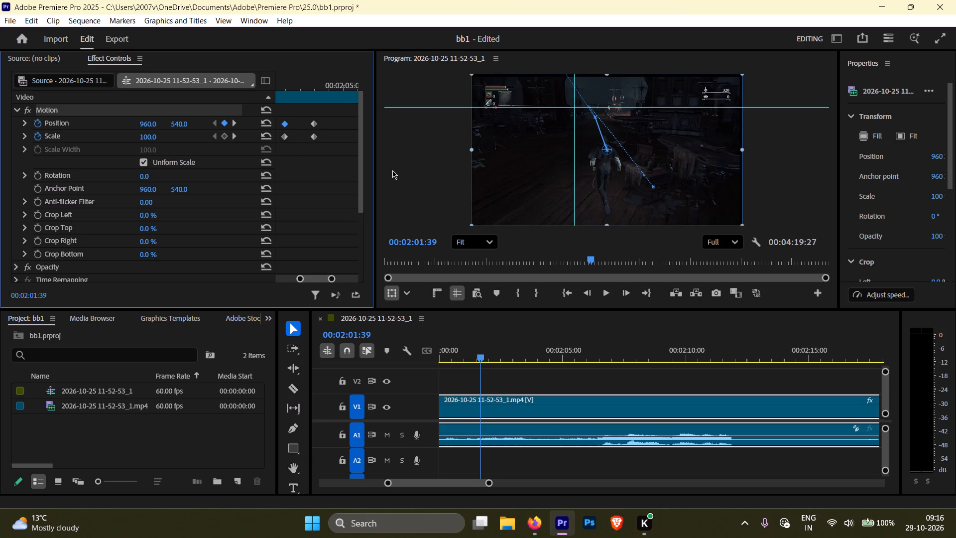
key(space)
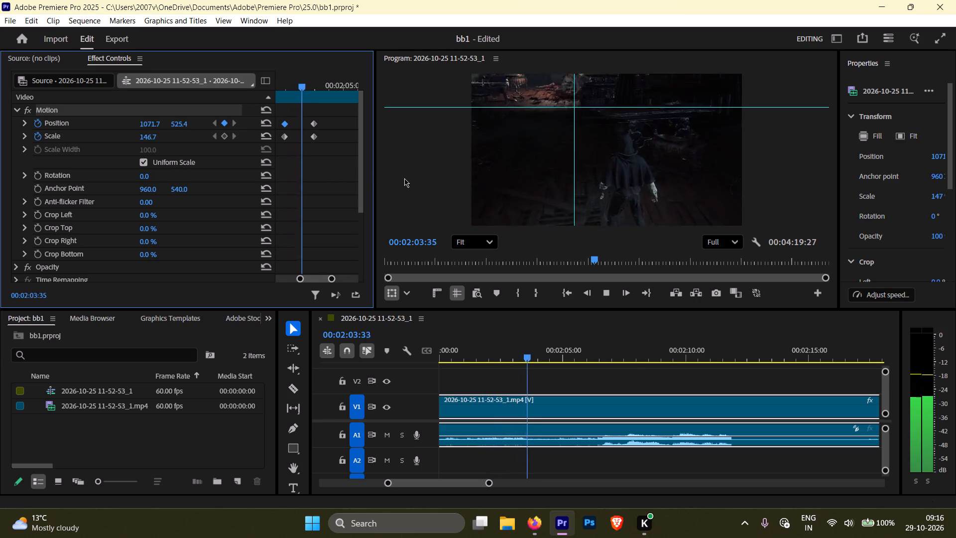
key(space)
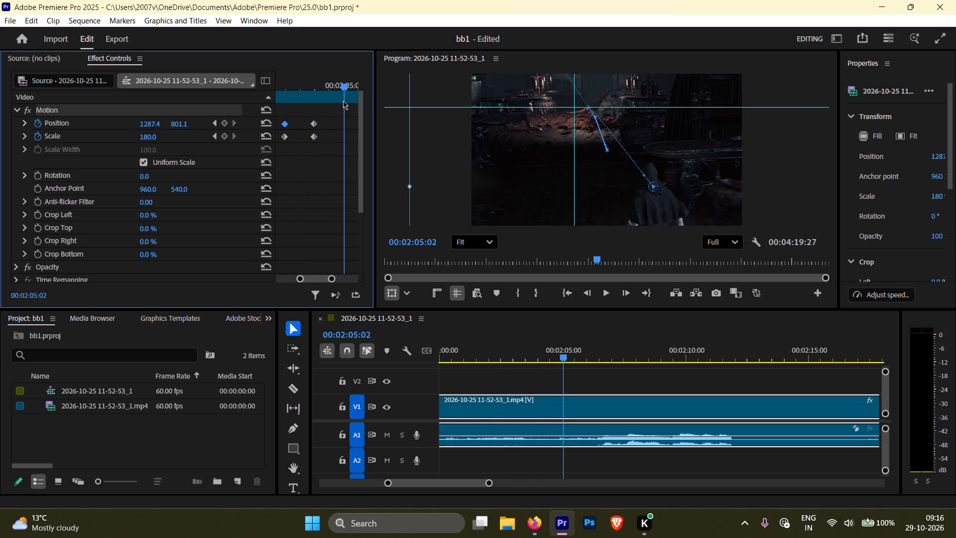
Reset the clip's Position to 960, 540 at the 00:02:03:00 keyframe where the zoom starts.
drag(345, 87, 285, 92)
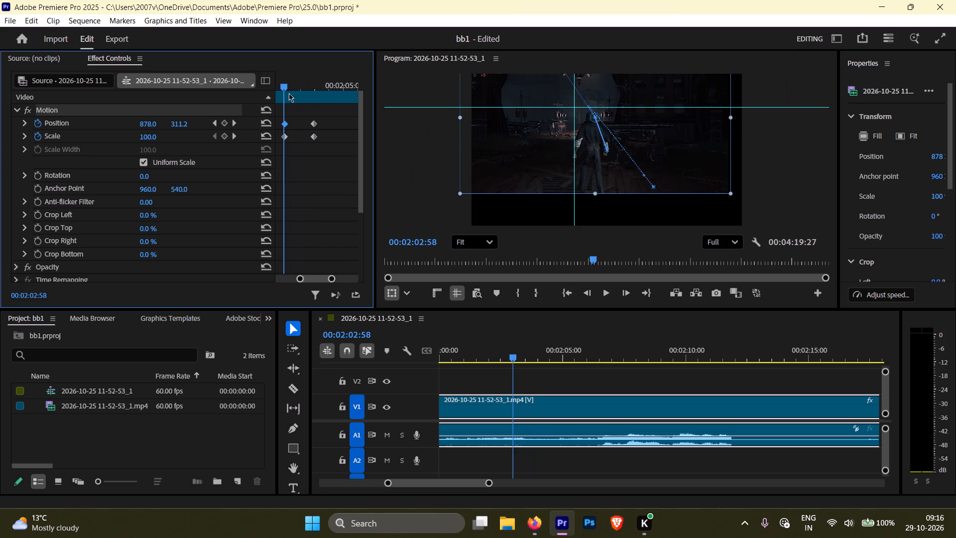
click(237, 124)
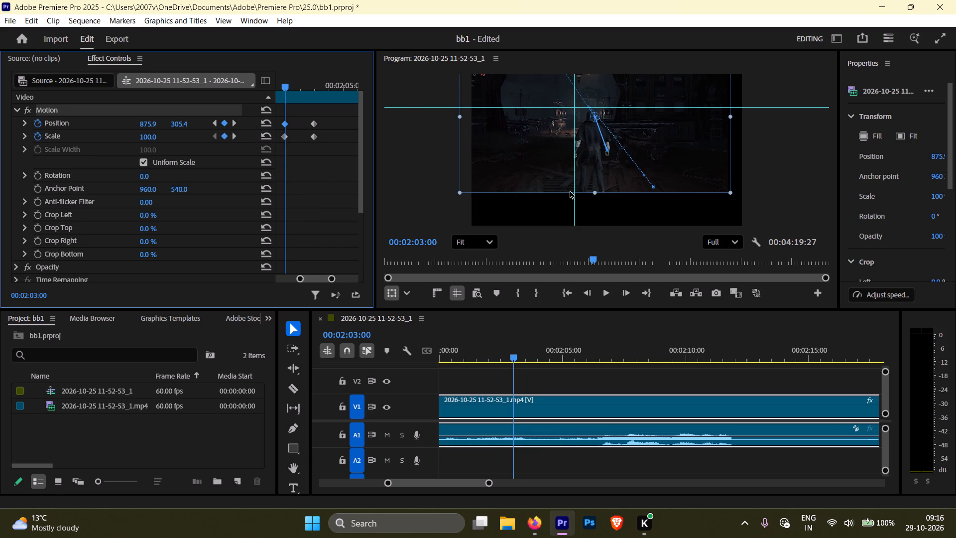
click(262, 123)
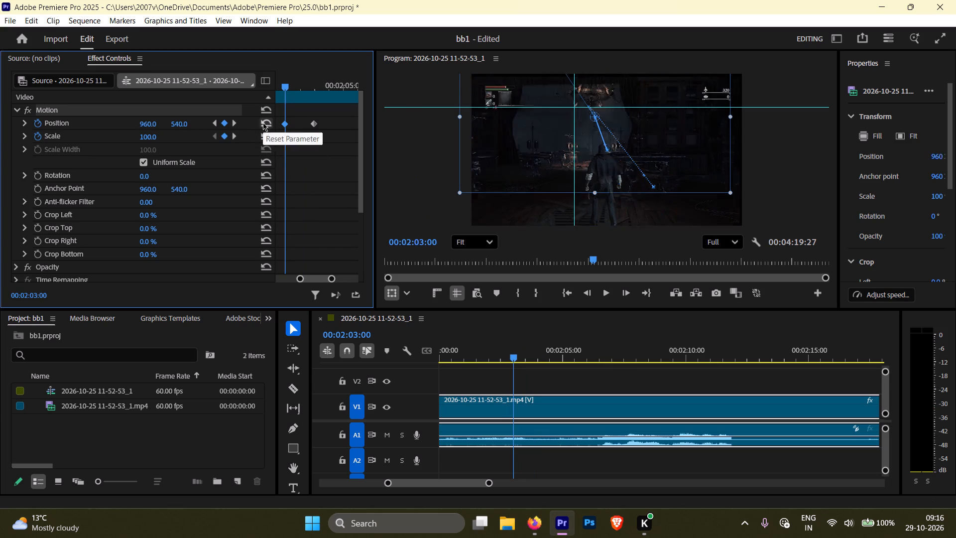
Play back the zoom from the 00:02:03:00 keyframe and again from well before it to check the framing.
key(space)
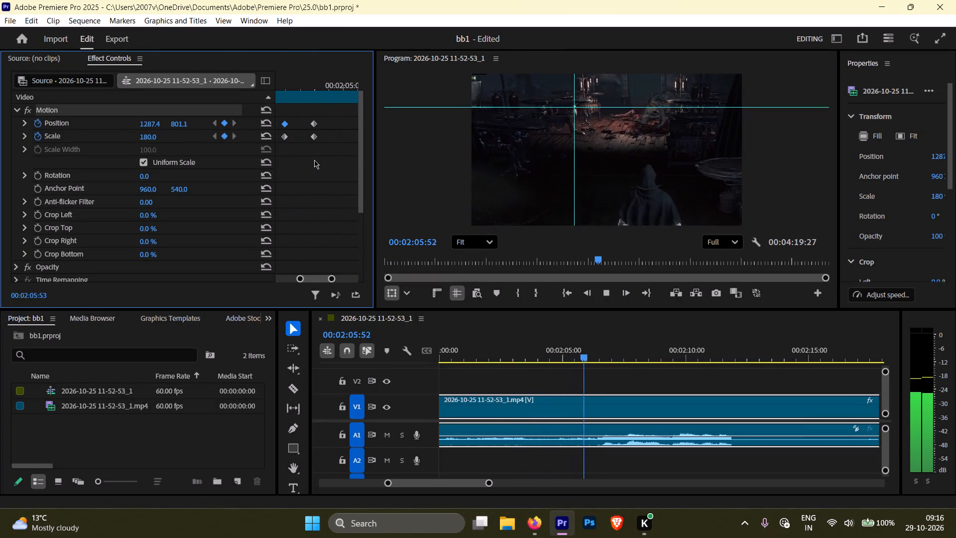
drag(617, 354, 464, 353)
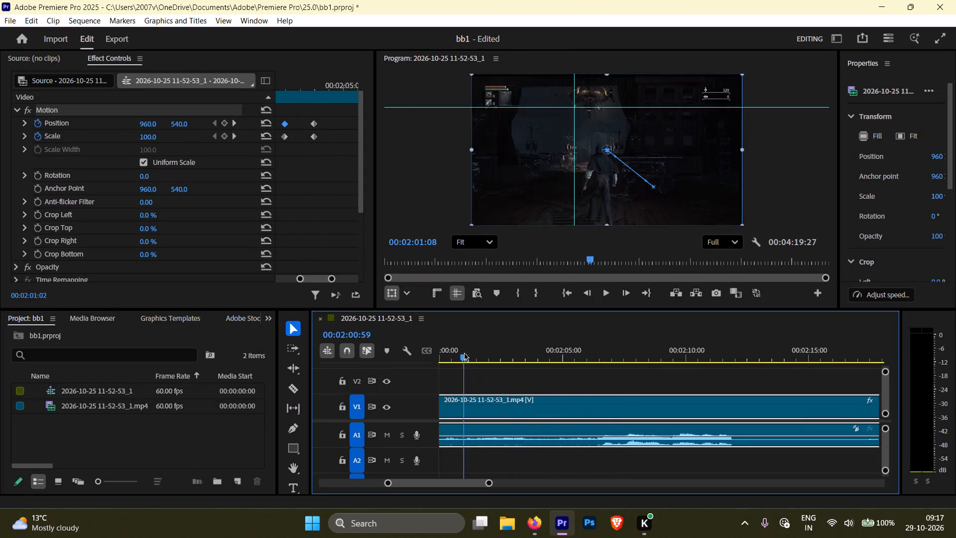
drag(464, 353, 457, 352)
key(space)
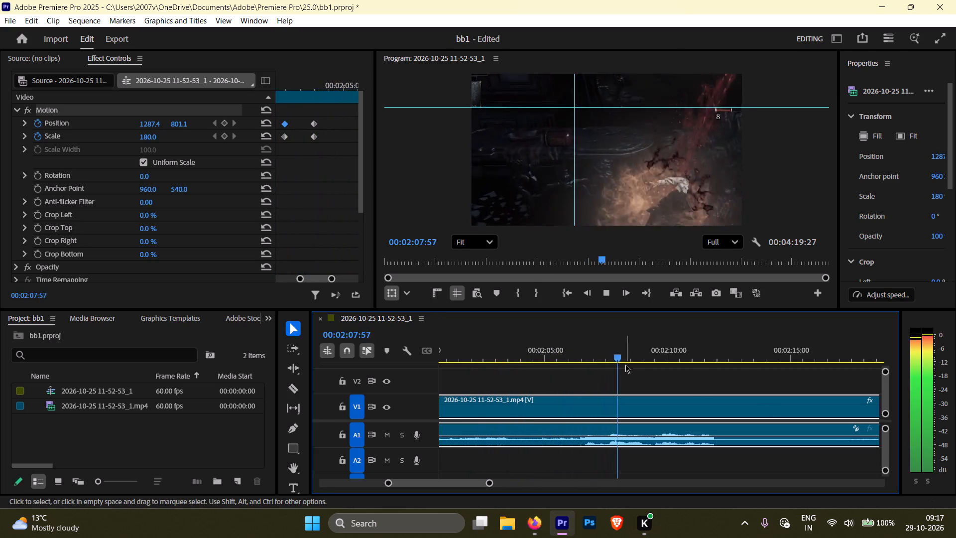
drag(625, 358, 493, 362)
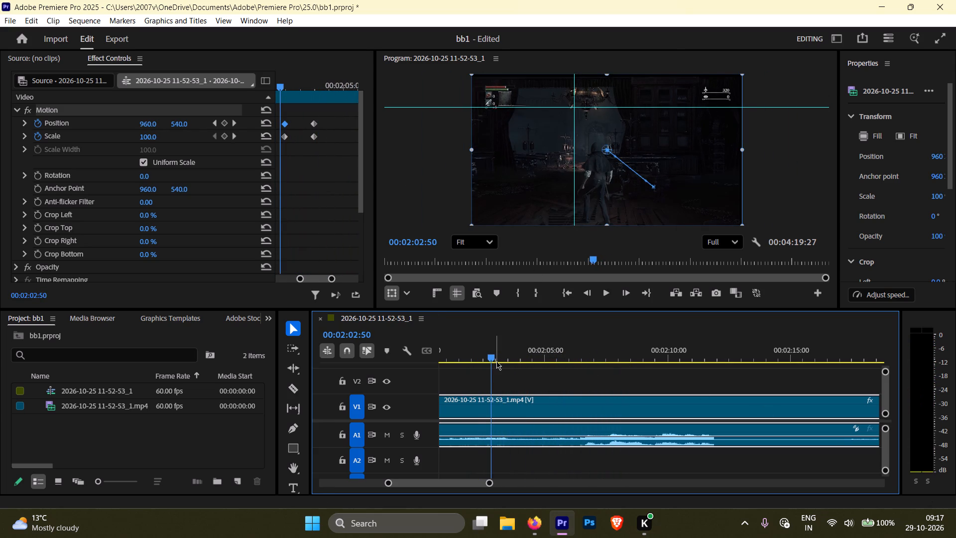
Play back the clip from 00:02:02:50 through the end of the zoom to check the motion.
key(space)
key(space)
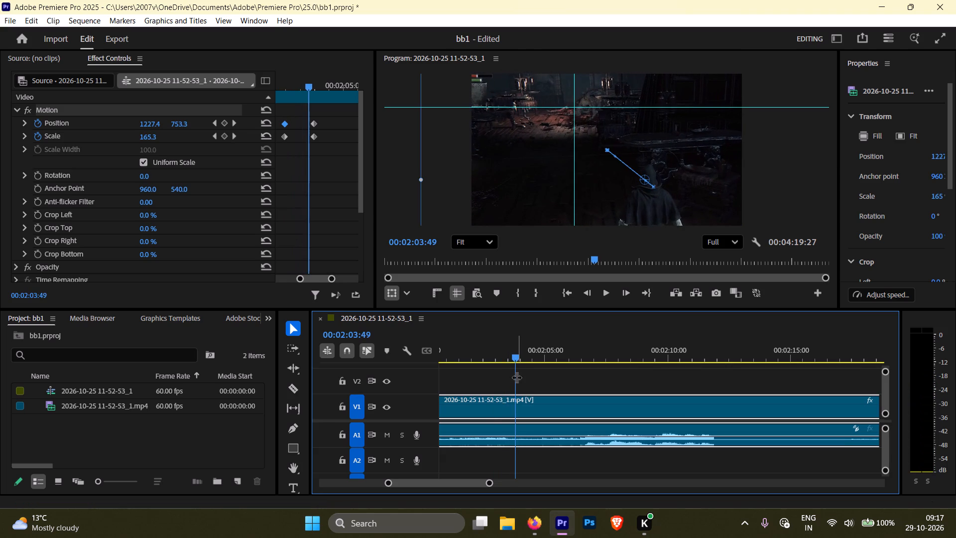
key(space)
key(space)
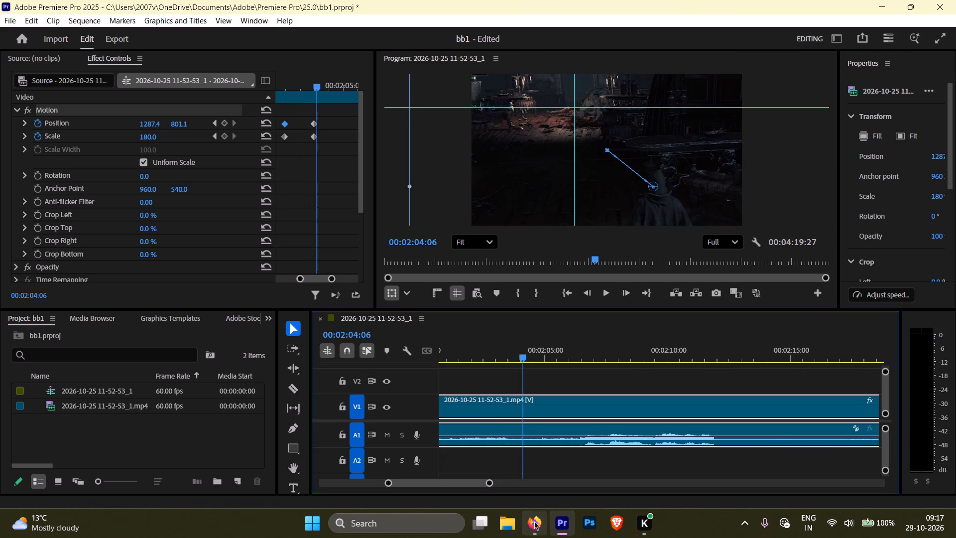
Switch to Firefox and watch the Premiere tutorial from 23:03 on positioning the zoom with guides and adjusting its keyframe timing.
click(537, 521)
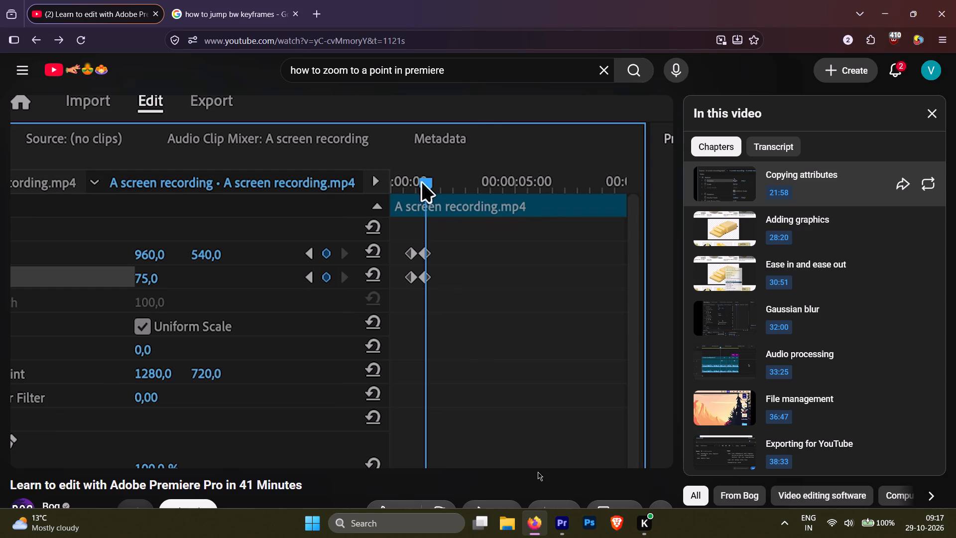
key(space)
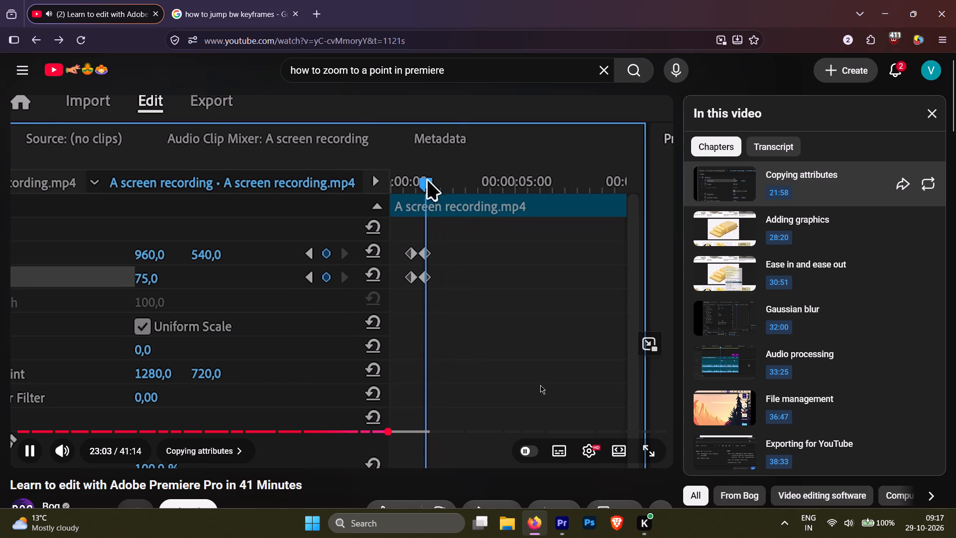
drag(551, 387, 552, 387)
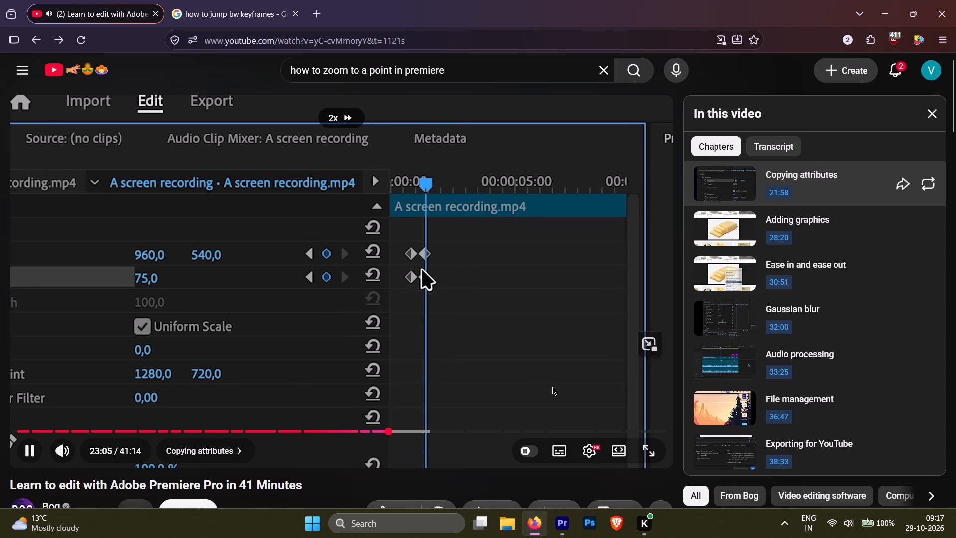
drag(552, 387, 554, 387)
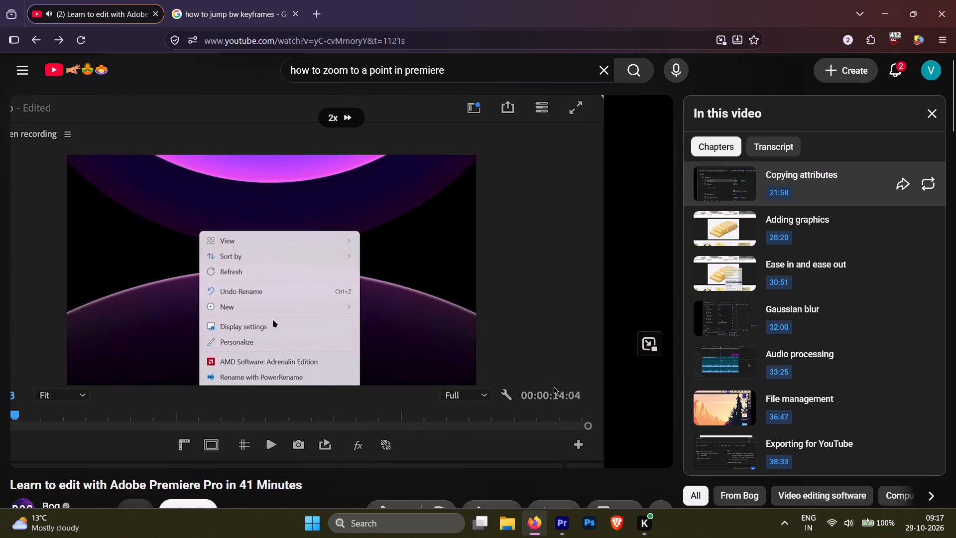
drag(554, 387, 555, 374)
click(550, 374)
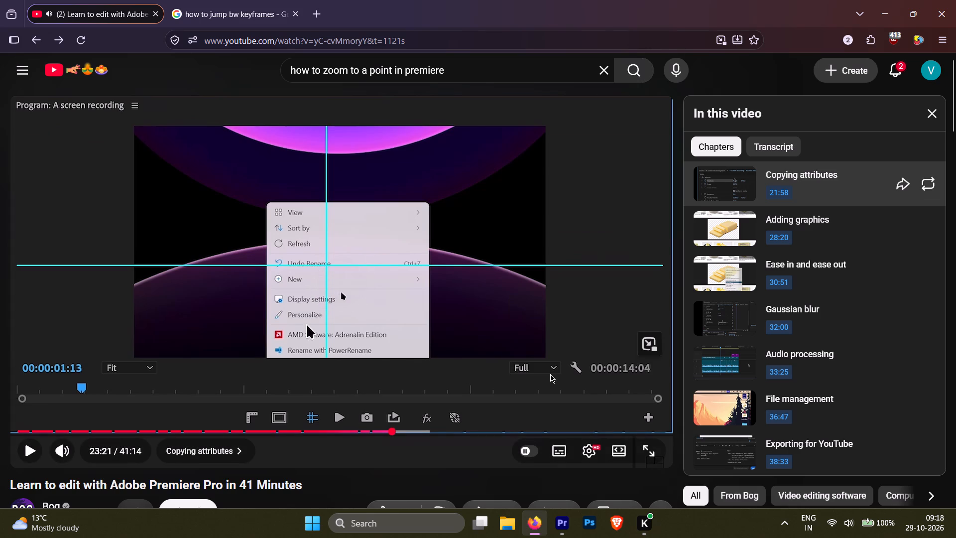
click(550, 374)
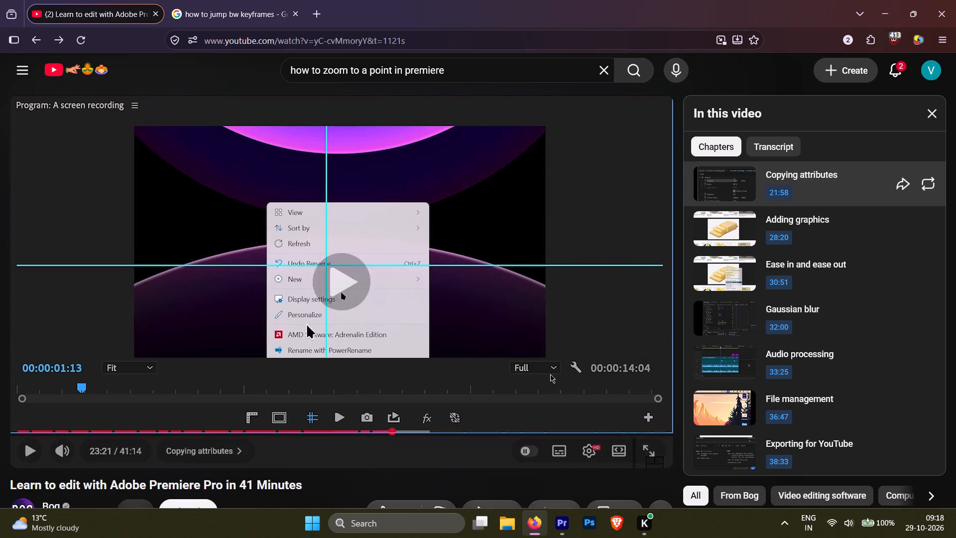
click(550, 374)
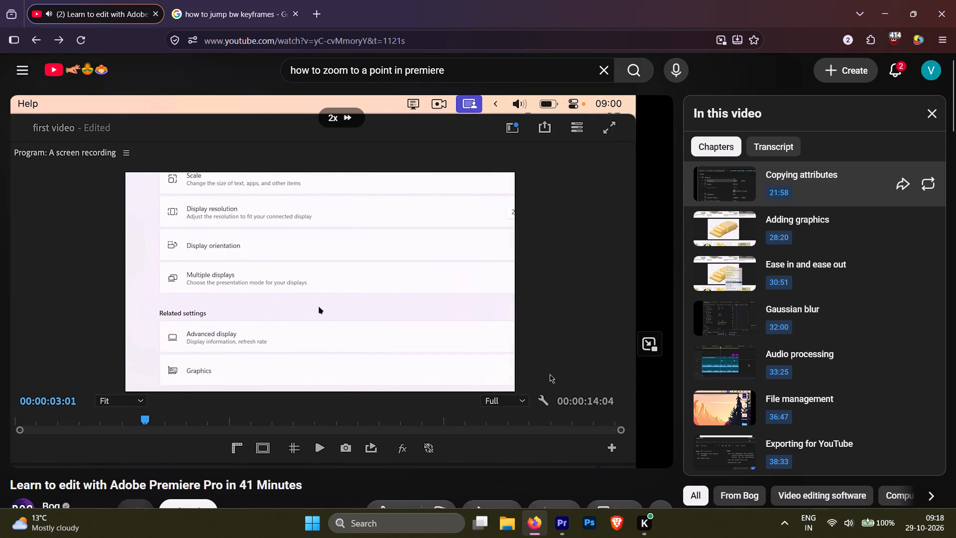
click(508, 353)
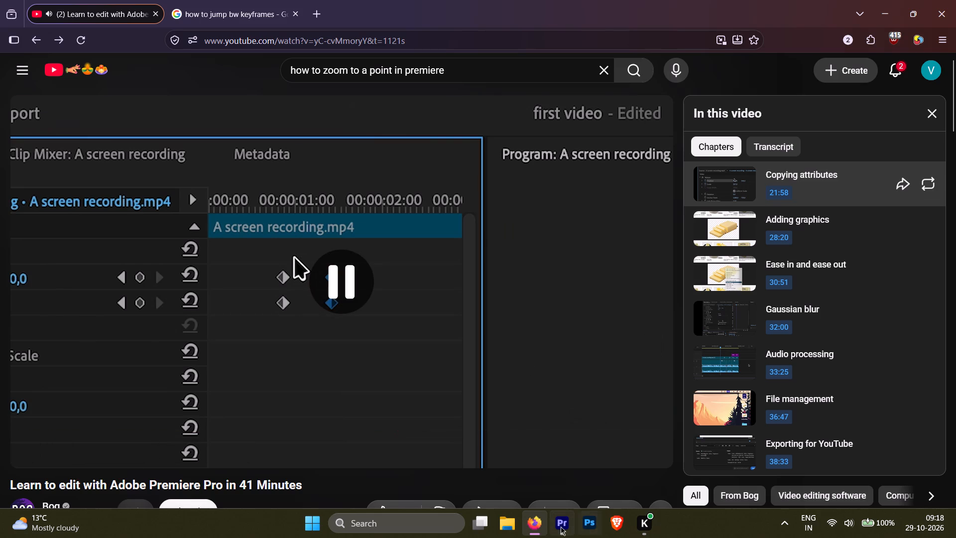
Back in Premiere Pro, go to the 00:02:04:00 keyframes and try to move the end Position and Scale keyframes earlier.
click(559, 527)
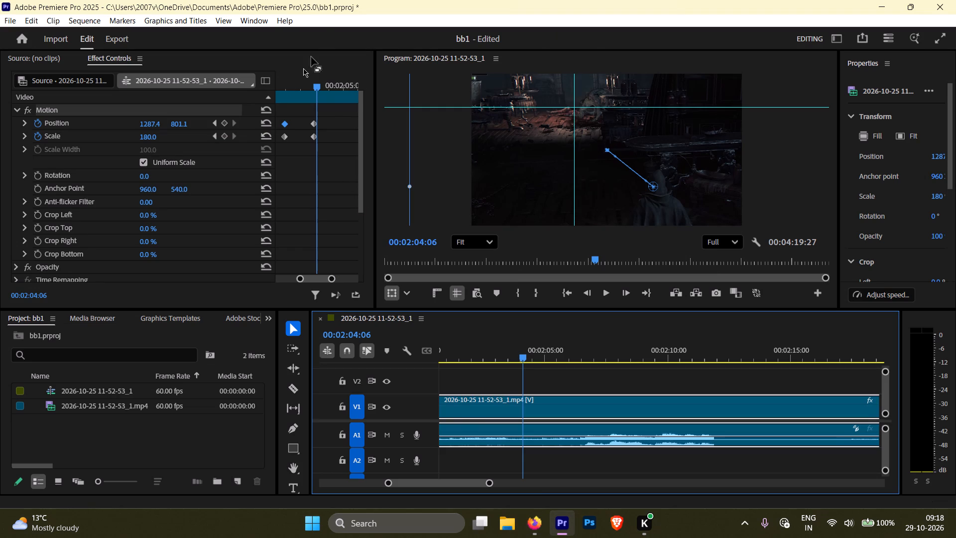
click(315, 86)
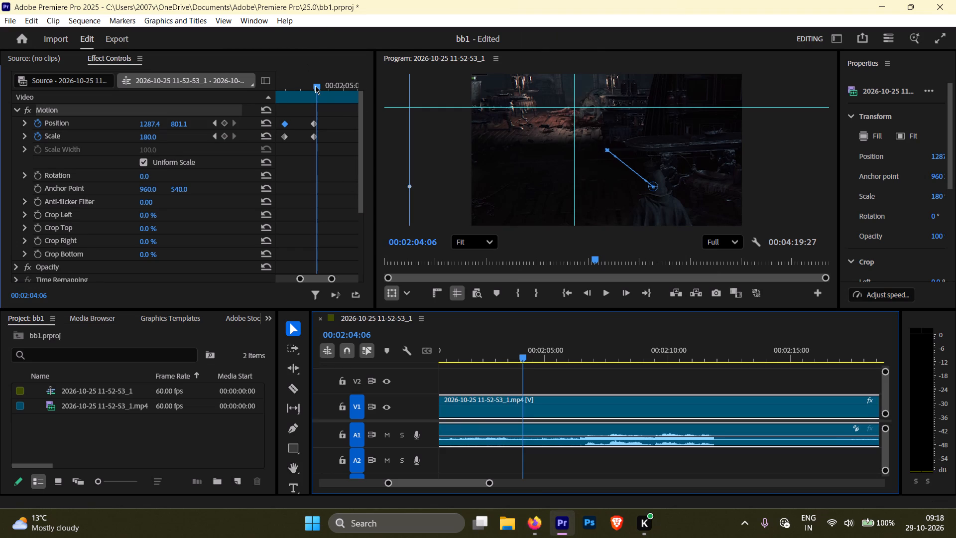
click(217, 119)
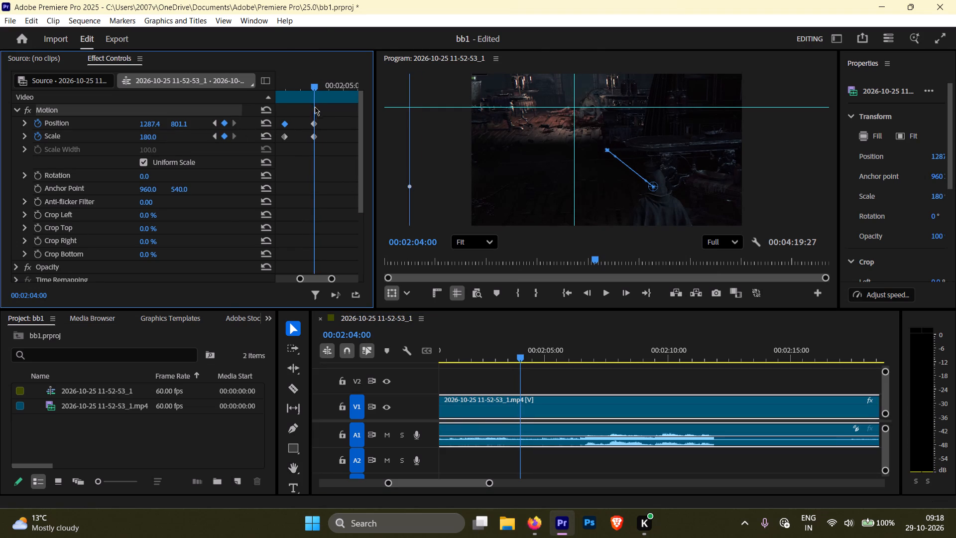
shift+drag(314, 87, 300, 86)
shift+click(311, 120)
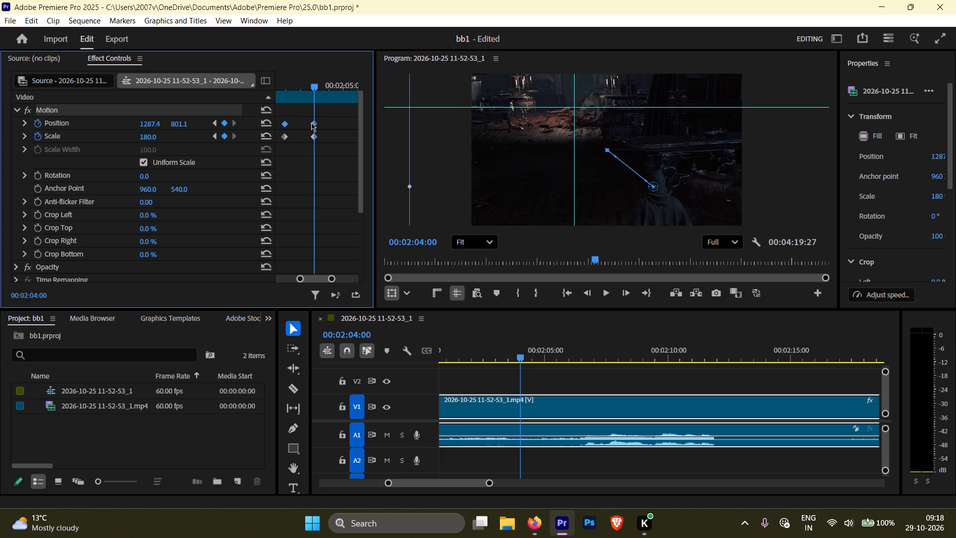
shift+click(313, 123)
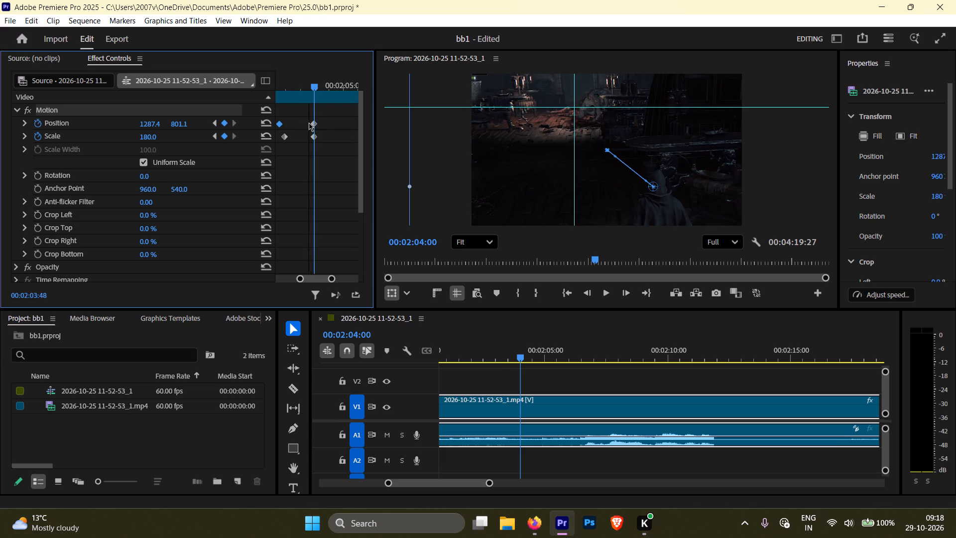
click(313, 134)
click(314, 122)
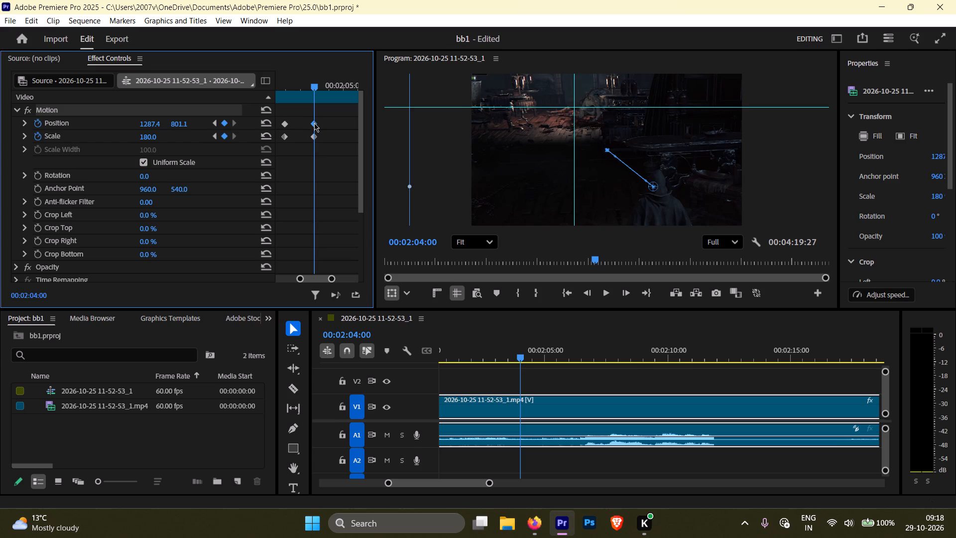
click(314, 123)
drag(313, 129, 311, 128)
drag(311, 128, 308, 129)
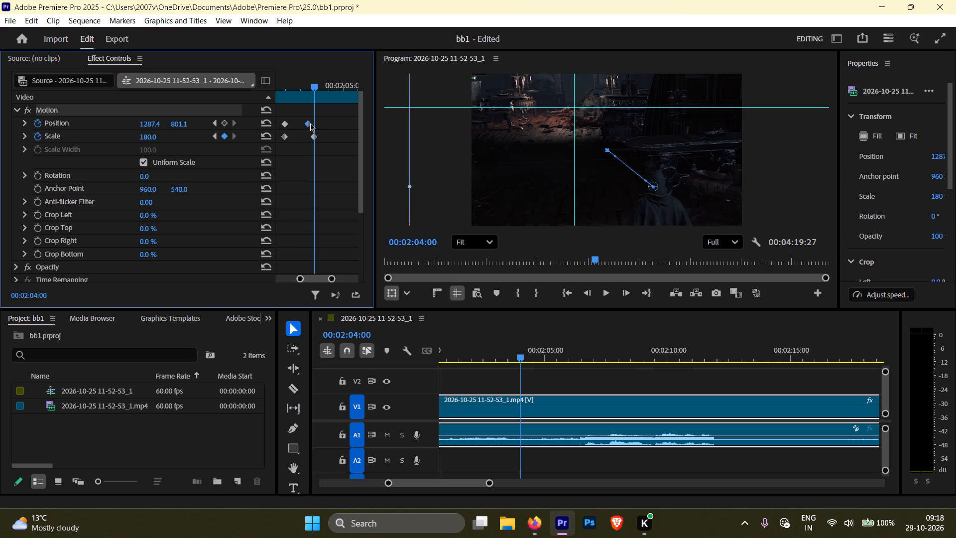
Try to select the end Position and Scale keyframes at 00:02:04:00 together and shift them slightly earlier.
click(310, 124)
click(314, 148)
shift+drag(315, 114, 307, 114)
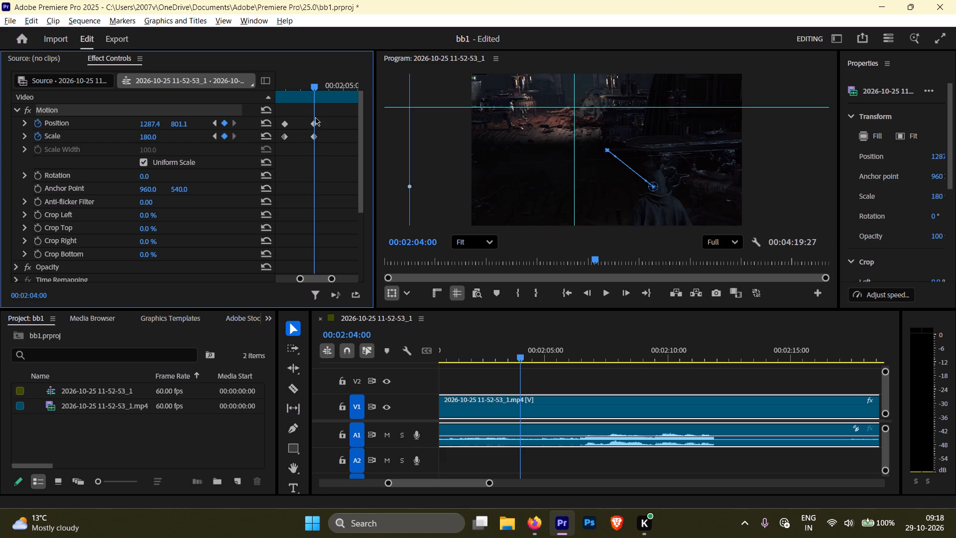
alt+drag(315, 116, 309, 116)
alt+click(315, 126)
Switch to Firefox, replace the old search tab, search "how to select multiple layes ok keyframes in premiere pro" and read the AI overview.
click(535, 518)
click(247, 0)
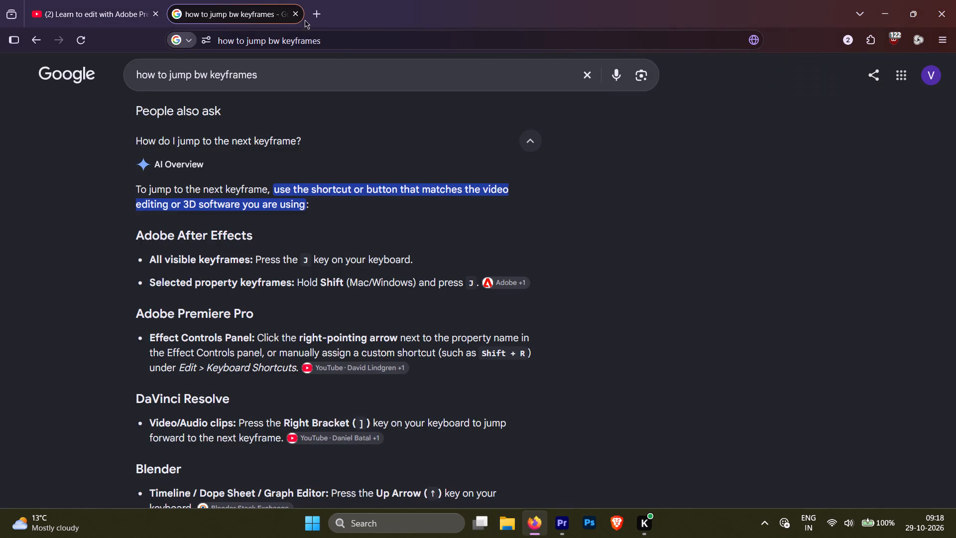
click(314, 8)
click(299, 13)
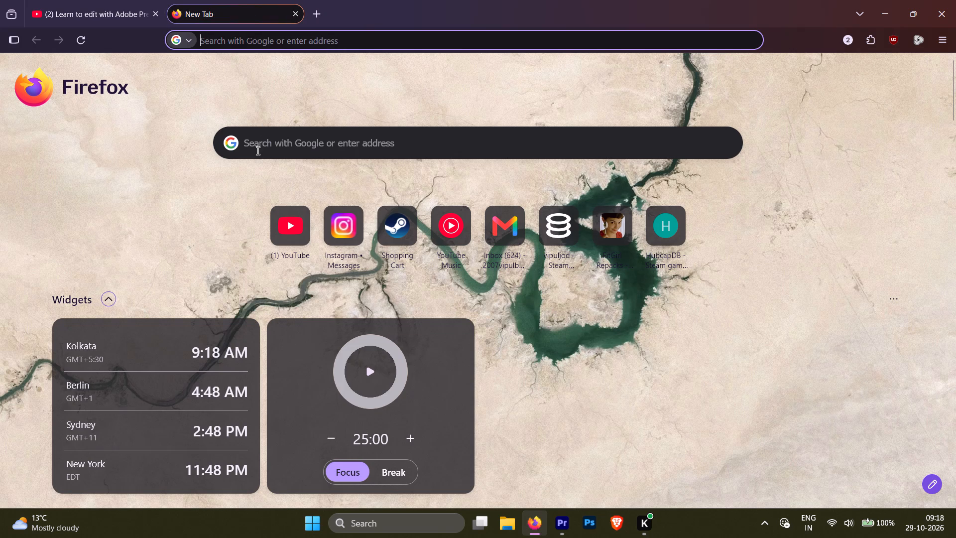
click(260, 152)
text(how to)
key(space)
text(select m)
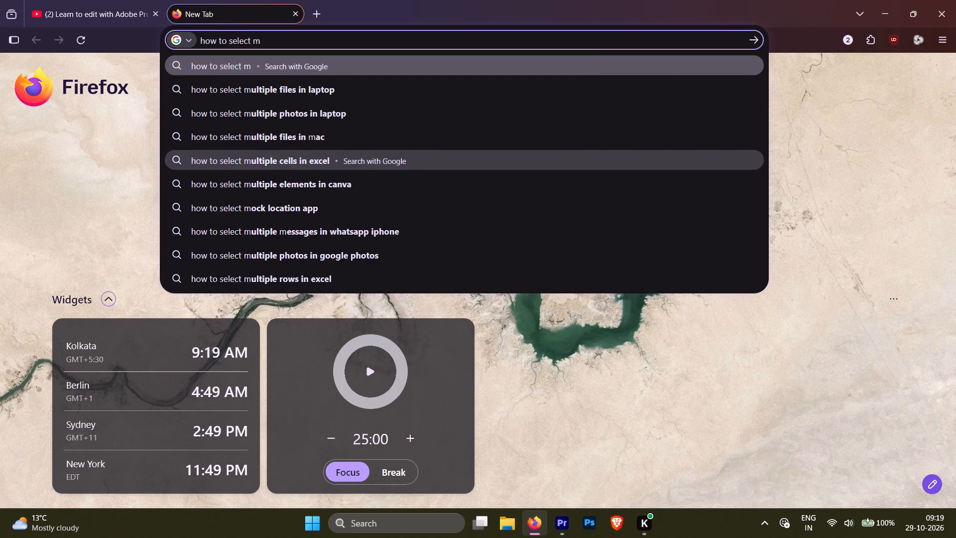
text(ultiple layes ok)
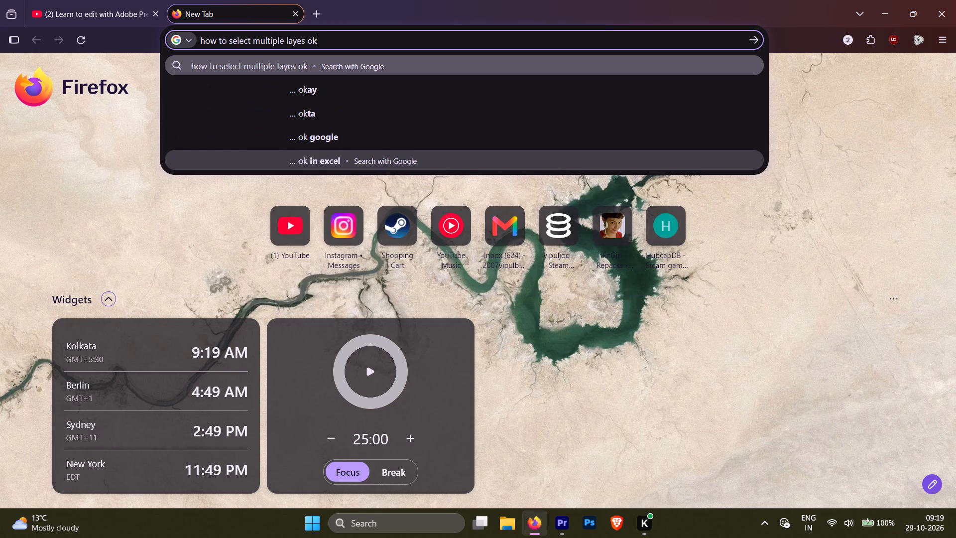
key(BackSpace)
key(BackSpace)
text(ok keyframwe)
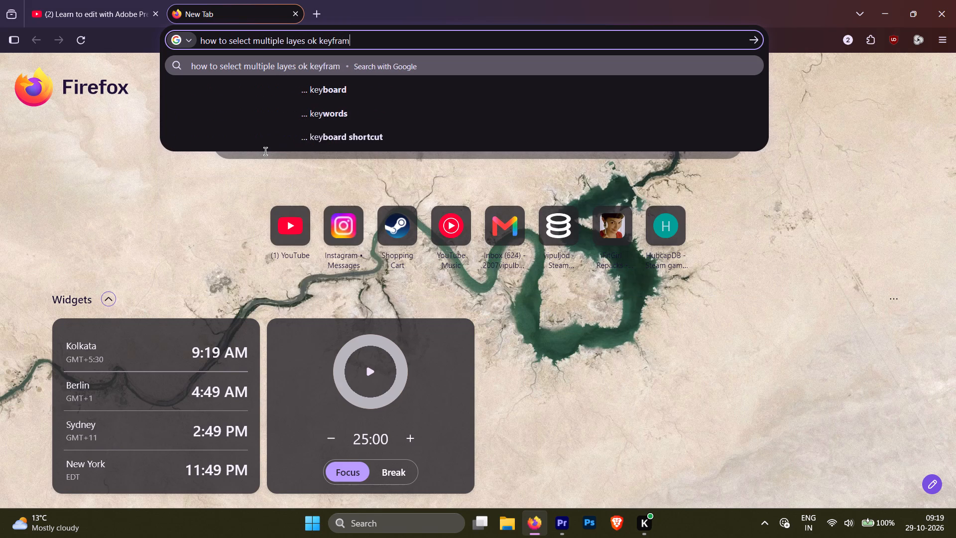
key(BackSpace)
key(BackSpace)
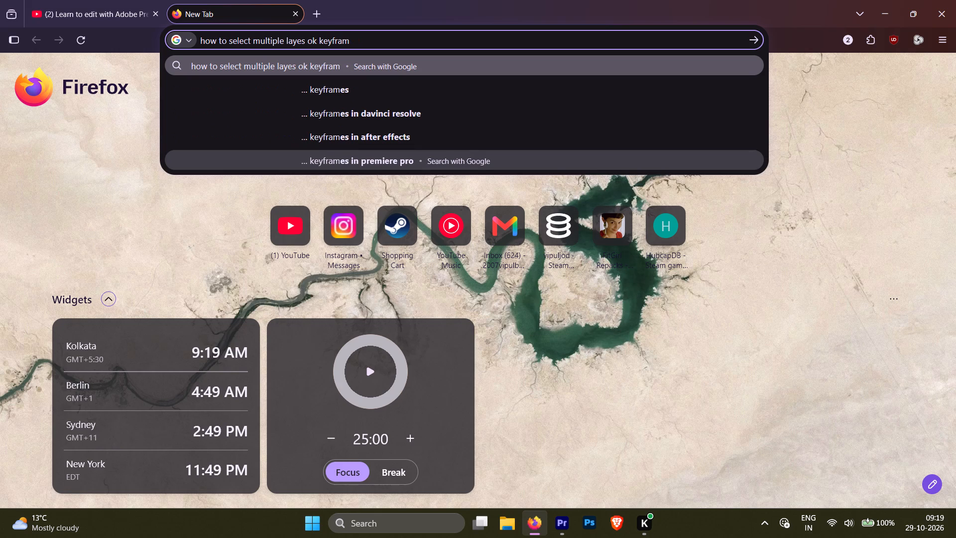
click(361, 162)
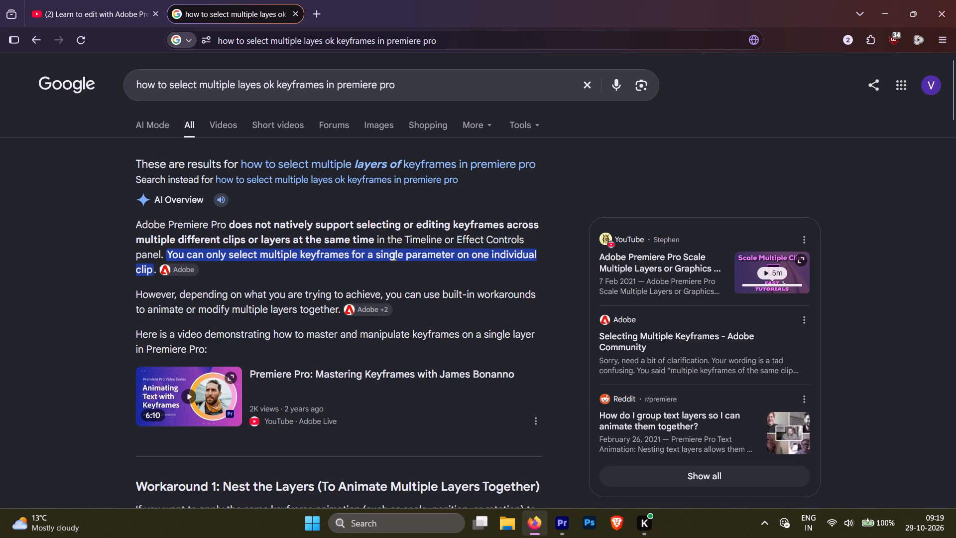
scroll(165, 296, down, 4)
scroll(263, 311, down, 2)
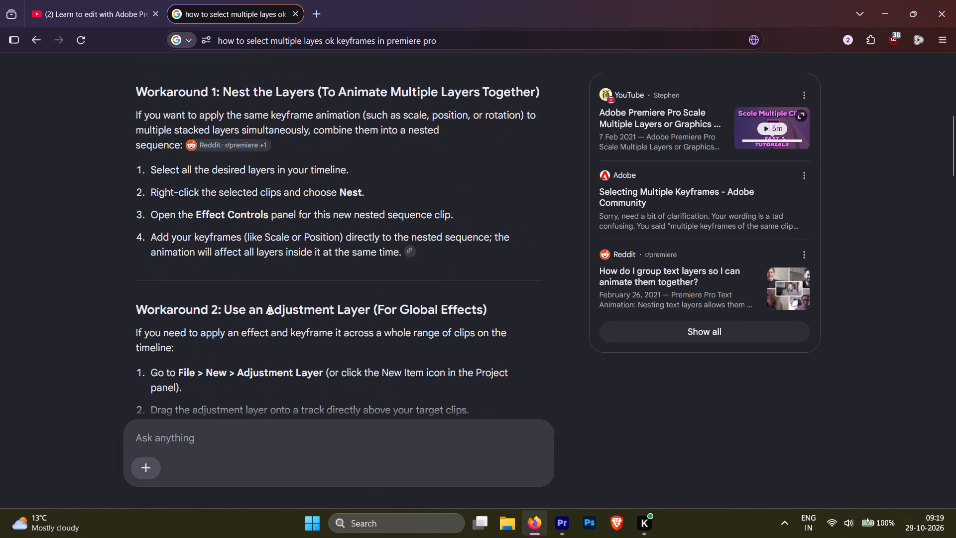
In Firefox, read the search results on selecting multiple keyframes, close them, and rewatch the tutorial's part on moving the end keyframes together.
scroll(271, 310, down, 2)
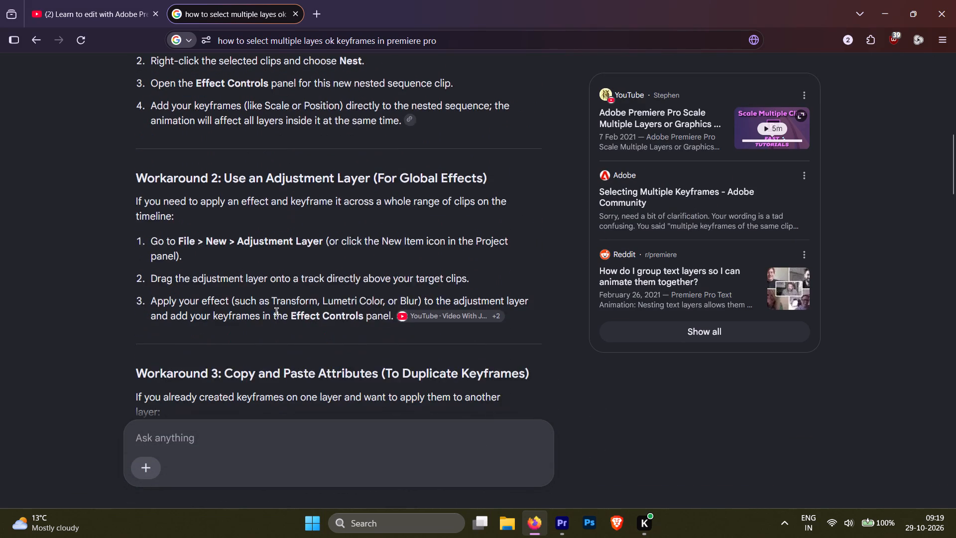
scroll(278, 313, down, 6)
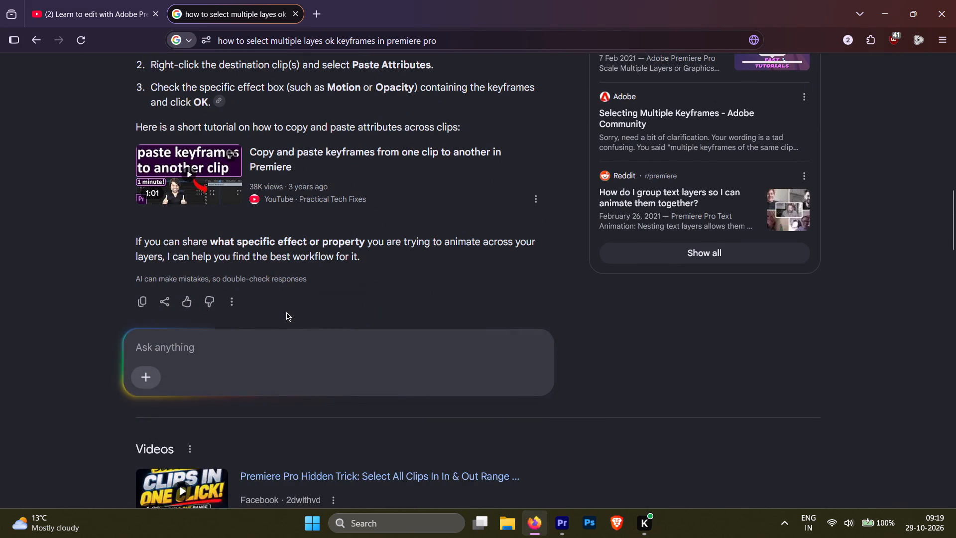
click(288, 11)
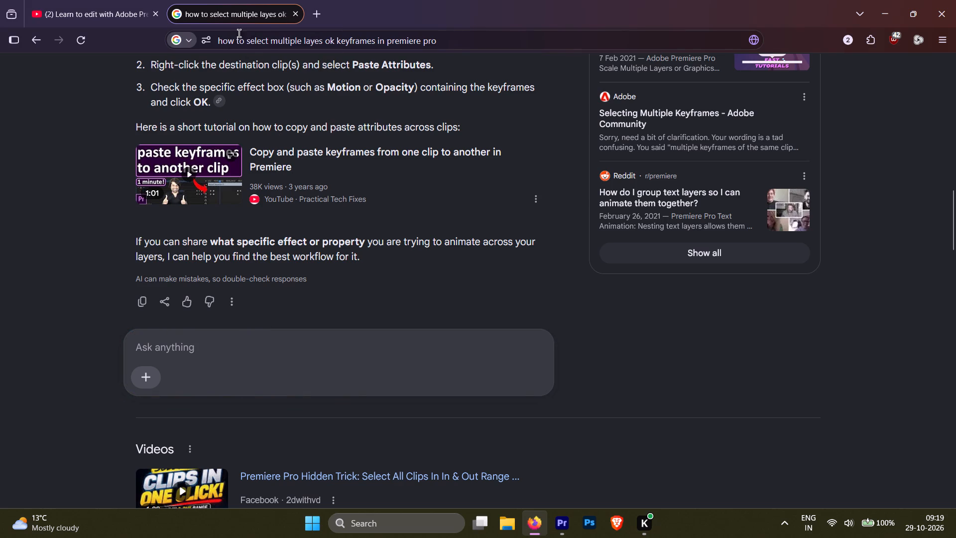
click(296, 14)
click(318, 293)
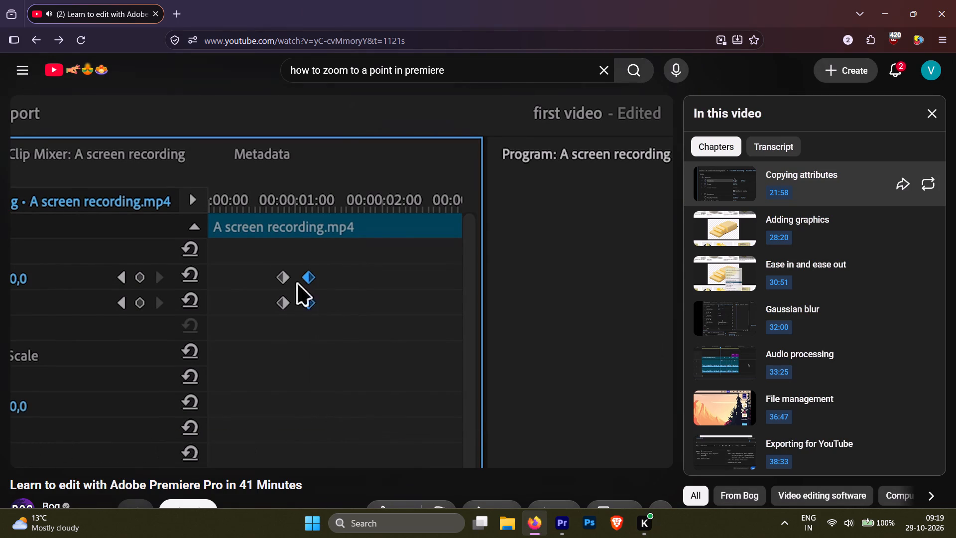
key(Left)
key(Left)
key(Left)
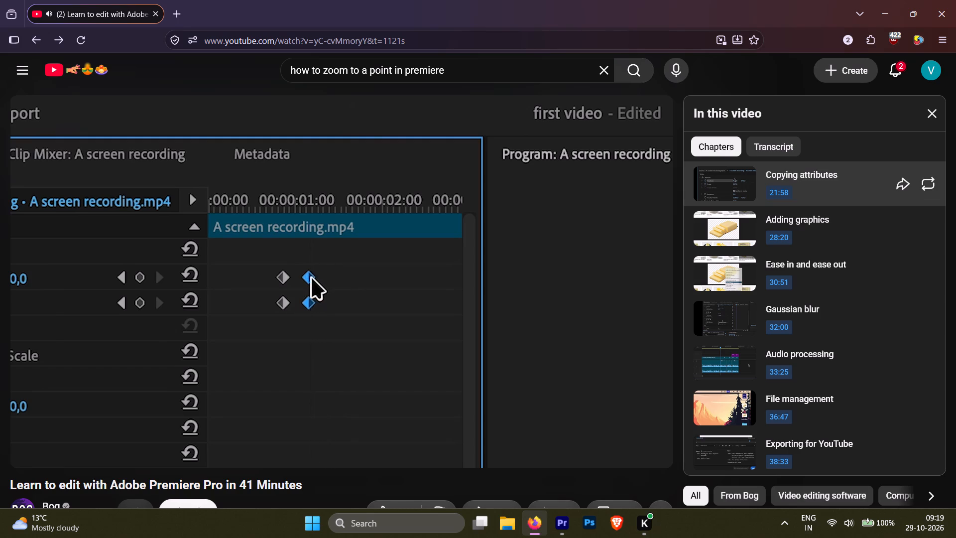
key(space)
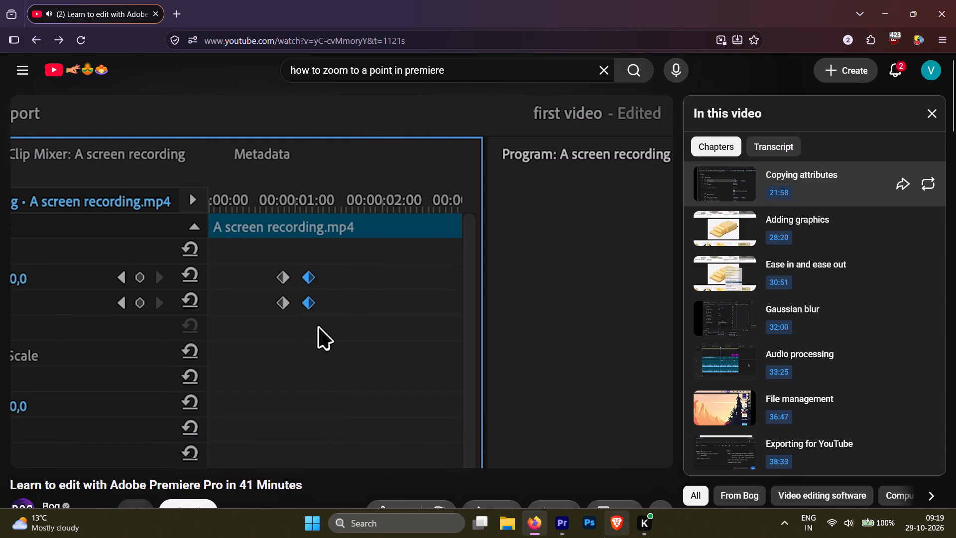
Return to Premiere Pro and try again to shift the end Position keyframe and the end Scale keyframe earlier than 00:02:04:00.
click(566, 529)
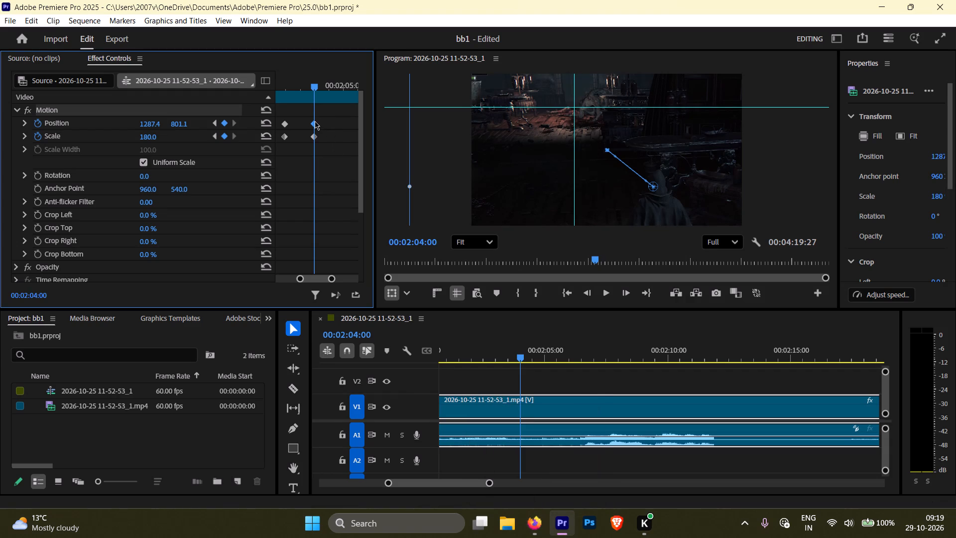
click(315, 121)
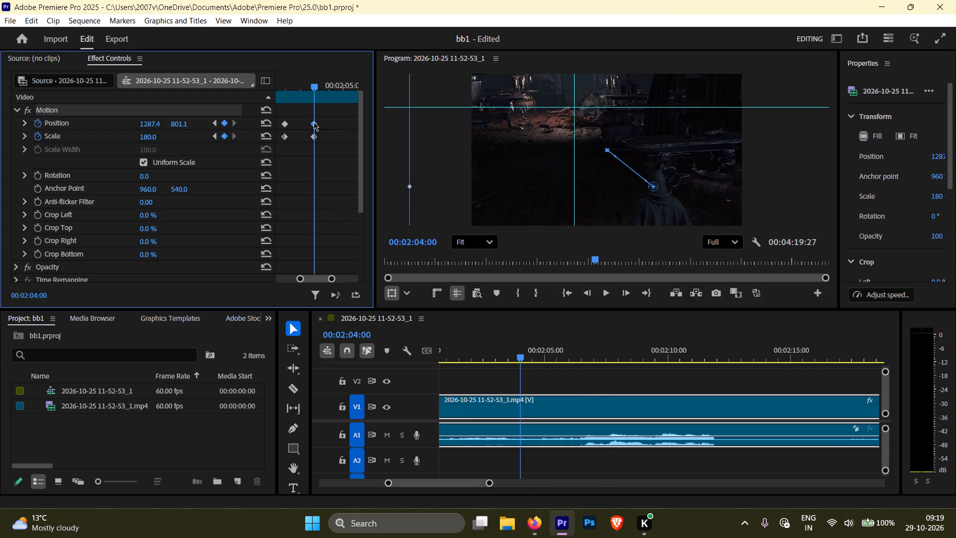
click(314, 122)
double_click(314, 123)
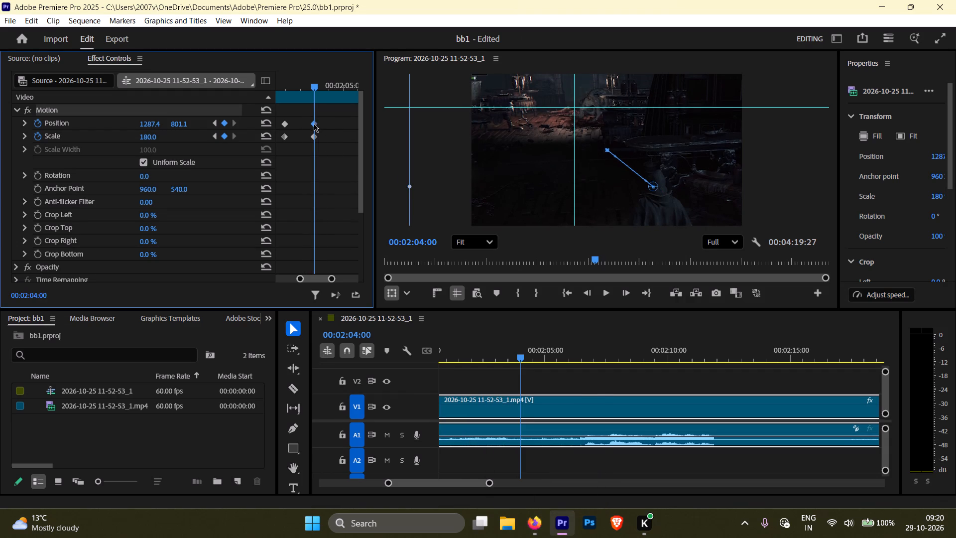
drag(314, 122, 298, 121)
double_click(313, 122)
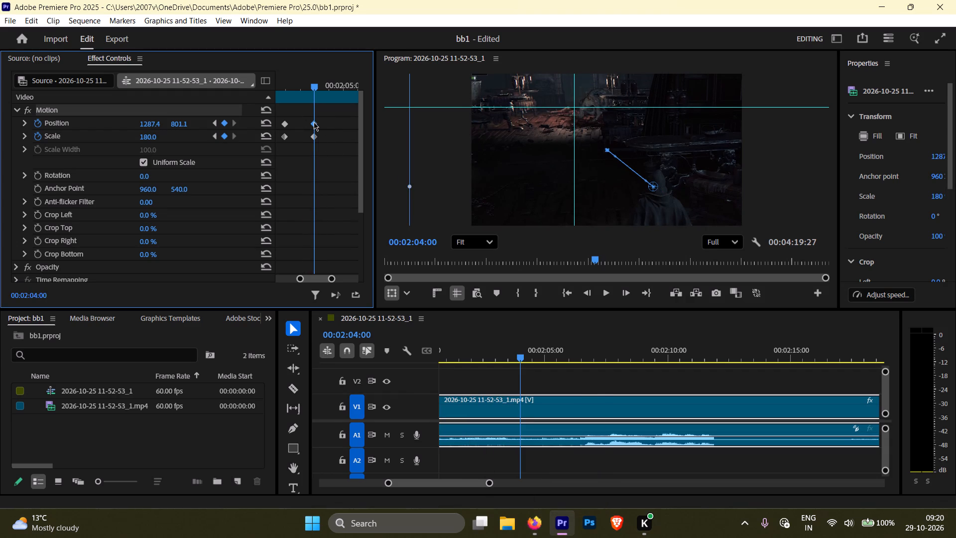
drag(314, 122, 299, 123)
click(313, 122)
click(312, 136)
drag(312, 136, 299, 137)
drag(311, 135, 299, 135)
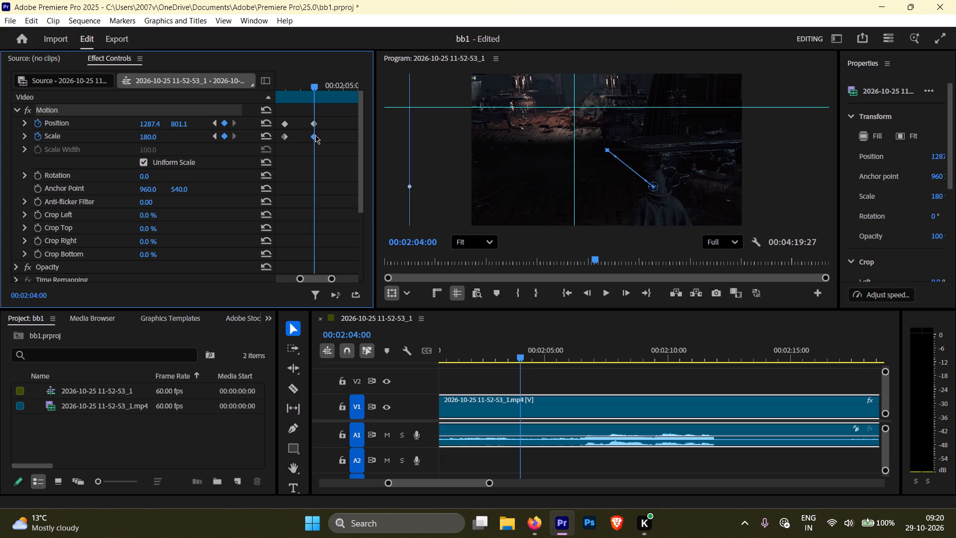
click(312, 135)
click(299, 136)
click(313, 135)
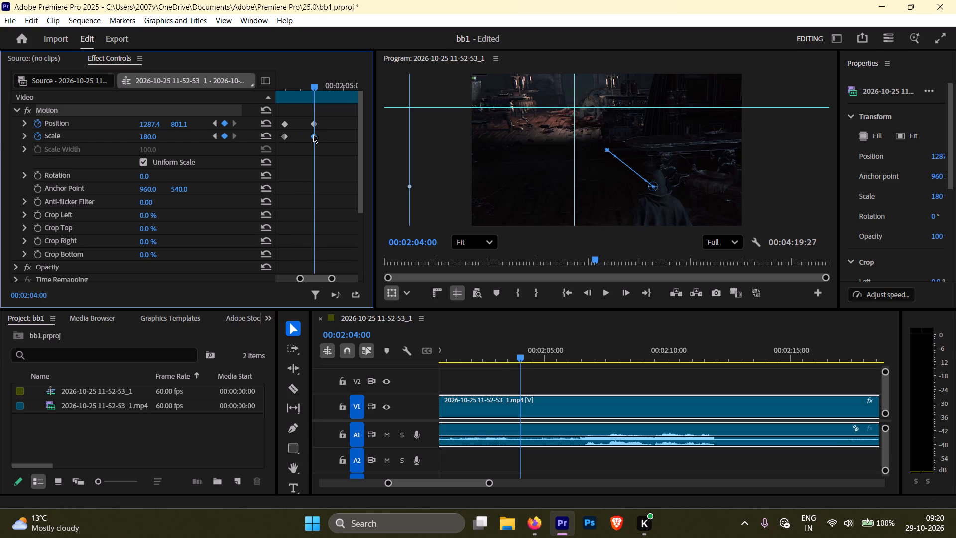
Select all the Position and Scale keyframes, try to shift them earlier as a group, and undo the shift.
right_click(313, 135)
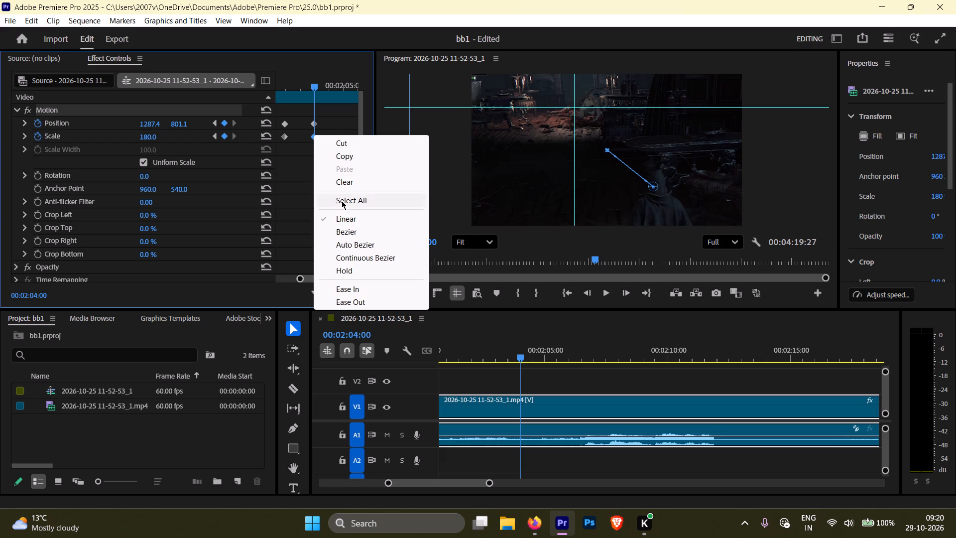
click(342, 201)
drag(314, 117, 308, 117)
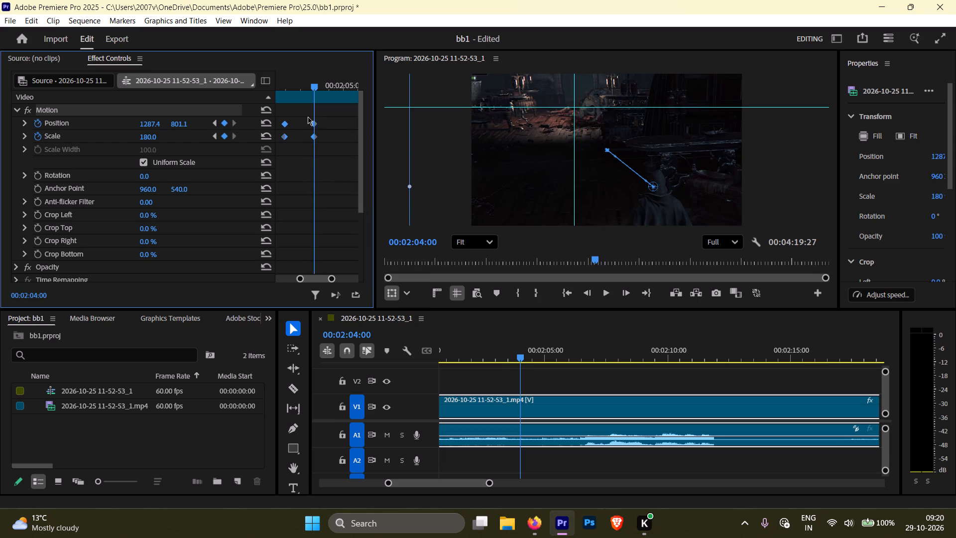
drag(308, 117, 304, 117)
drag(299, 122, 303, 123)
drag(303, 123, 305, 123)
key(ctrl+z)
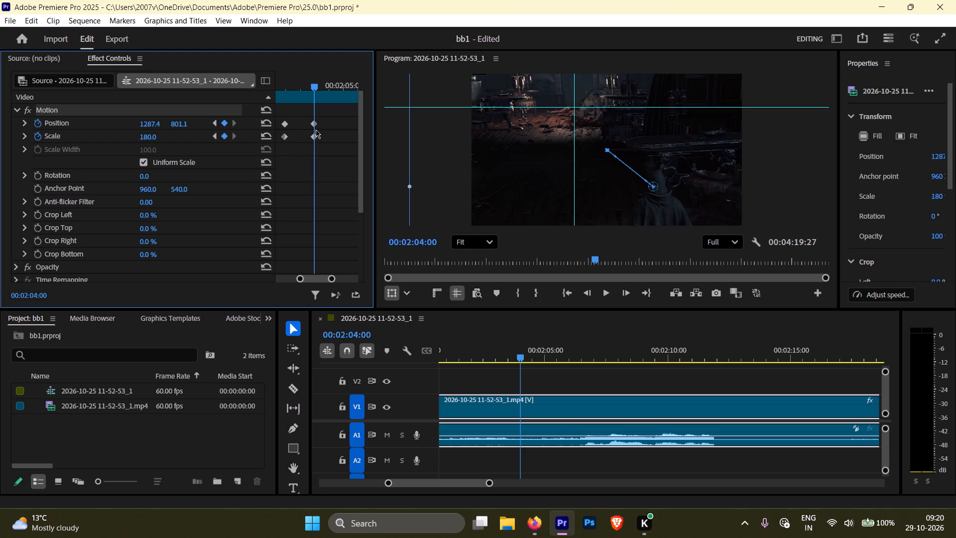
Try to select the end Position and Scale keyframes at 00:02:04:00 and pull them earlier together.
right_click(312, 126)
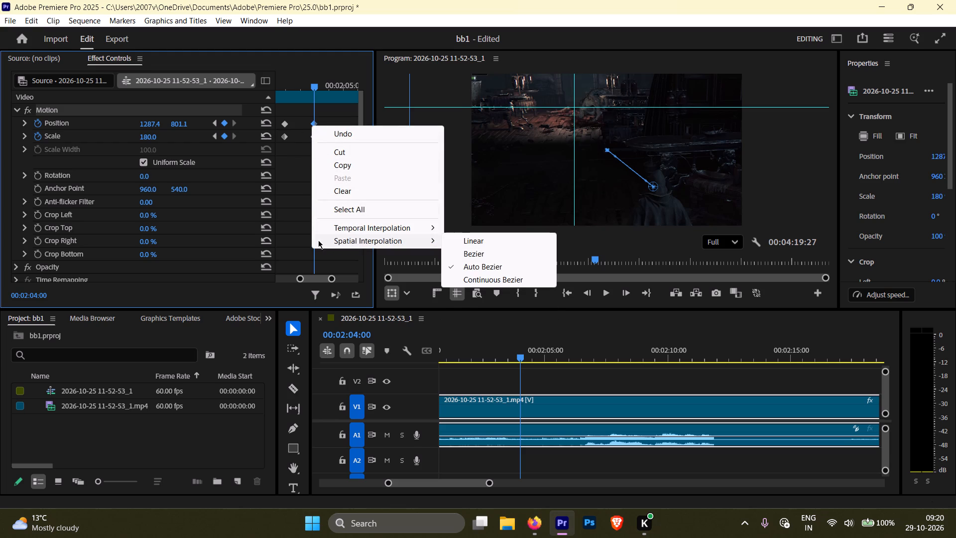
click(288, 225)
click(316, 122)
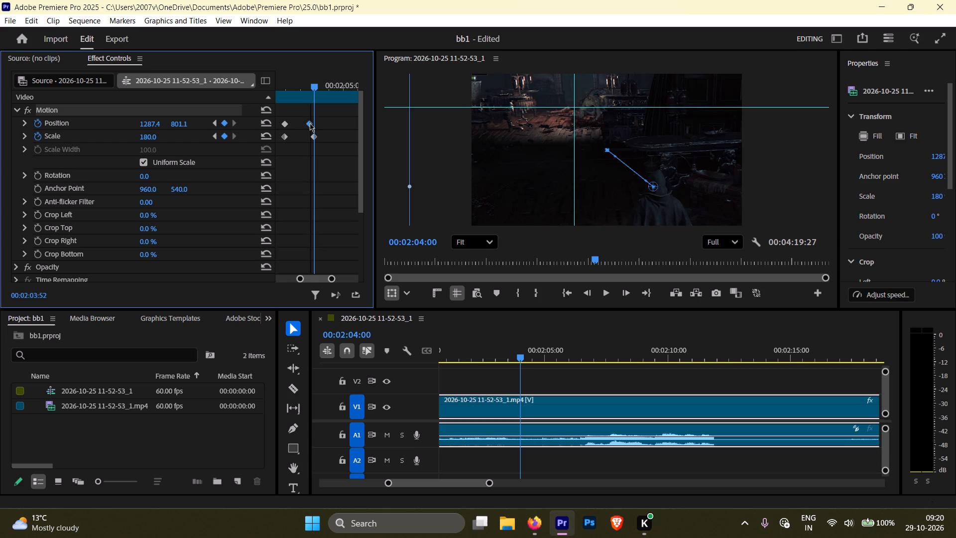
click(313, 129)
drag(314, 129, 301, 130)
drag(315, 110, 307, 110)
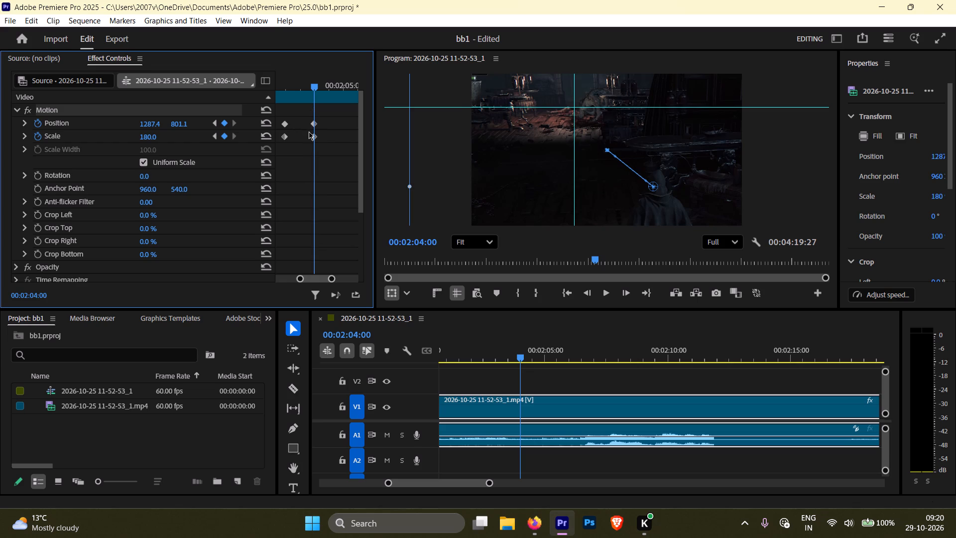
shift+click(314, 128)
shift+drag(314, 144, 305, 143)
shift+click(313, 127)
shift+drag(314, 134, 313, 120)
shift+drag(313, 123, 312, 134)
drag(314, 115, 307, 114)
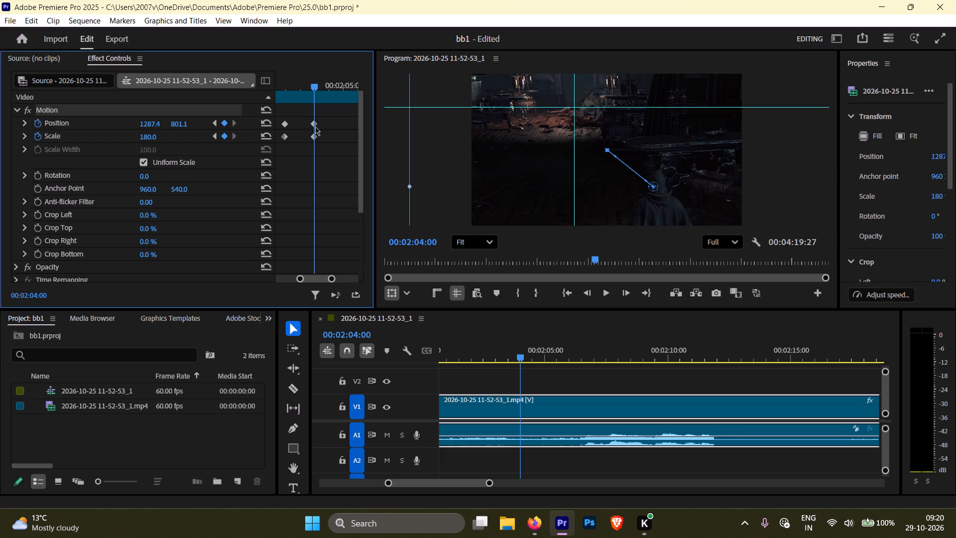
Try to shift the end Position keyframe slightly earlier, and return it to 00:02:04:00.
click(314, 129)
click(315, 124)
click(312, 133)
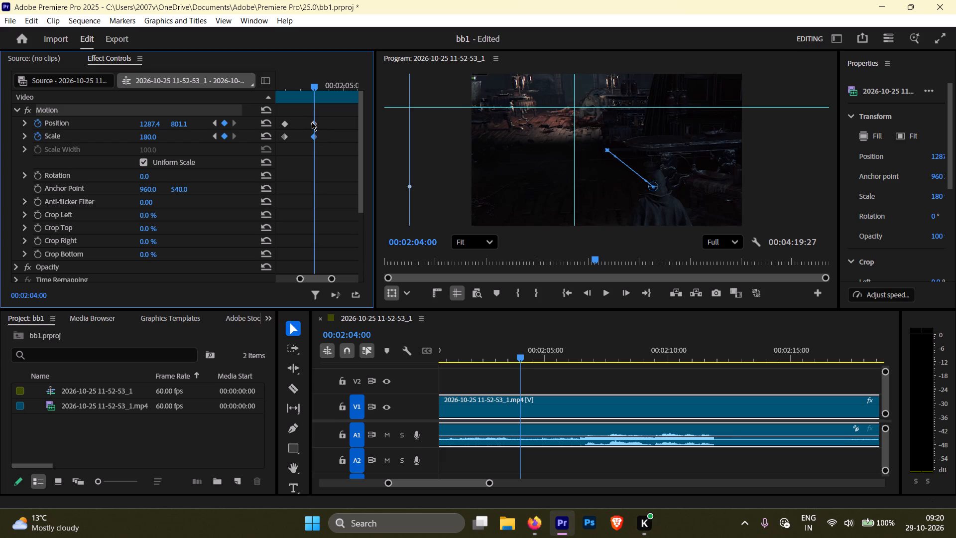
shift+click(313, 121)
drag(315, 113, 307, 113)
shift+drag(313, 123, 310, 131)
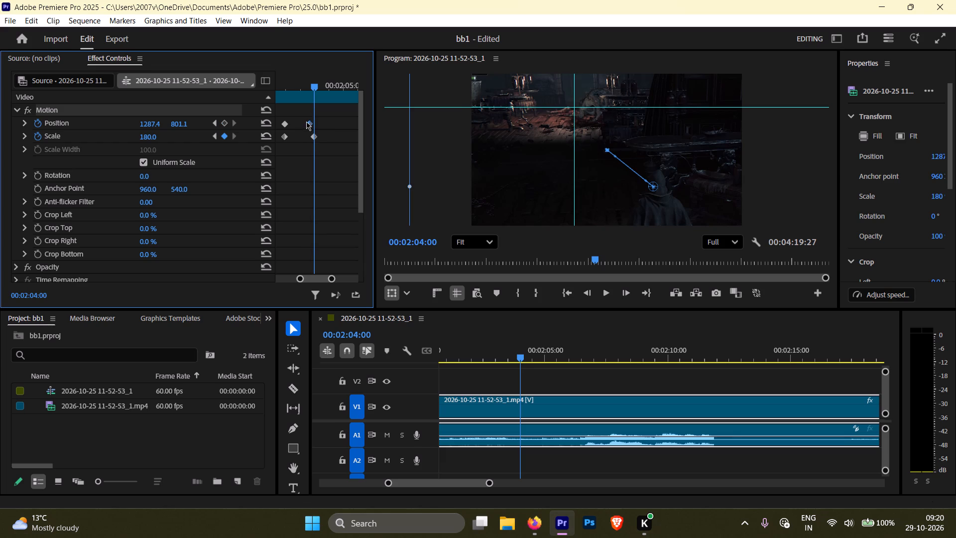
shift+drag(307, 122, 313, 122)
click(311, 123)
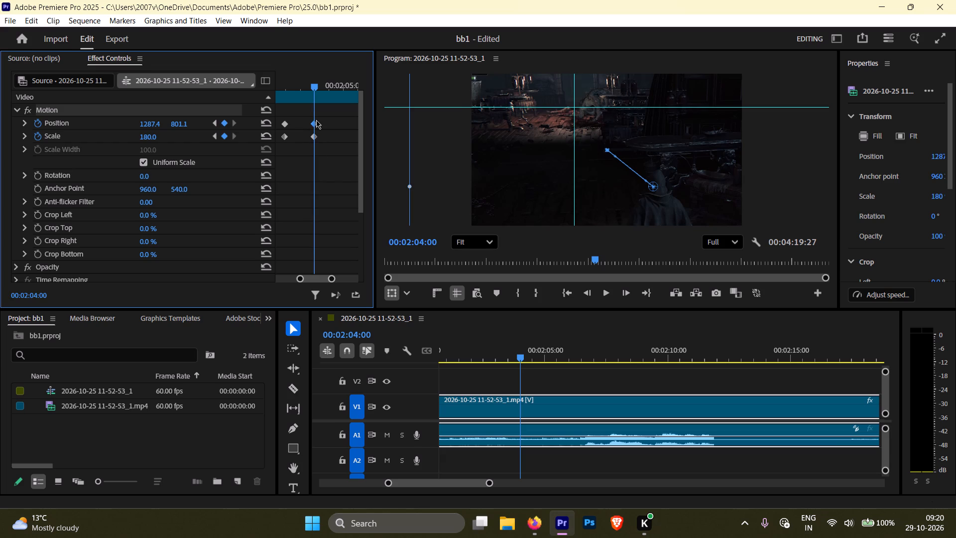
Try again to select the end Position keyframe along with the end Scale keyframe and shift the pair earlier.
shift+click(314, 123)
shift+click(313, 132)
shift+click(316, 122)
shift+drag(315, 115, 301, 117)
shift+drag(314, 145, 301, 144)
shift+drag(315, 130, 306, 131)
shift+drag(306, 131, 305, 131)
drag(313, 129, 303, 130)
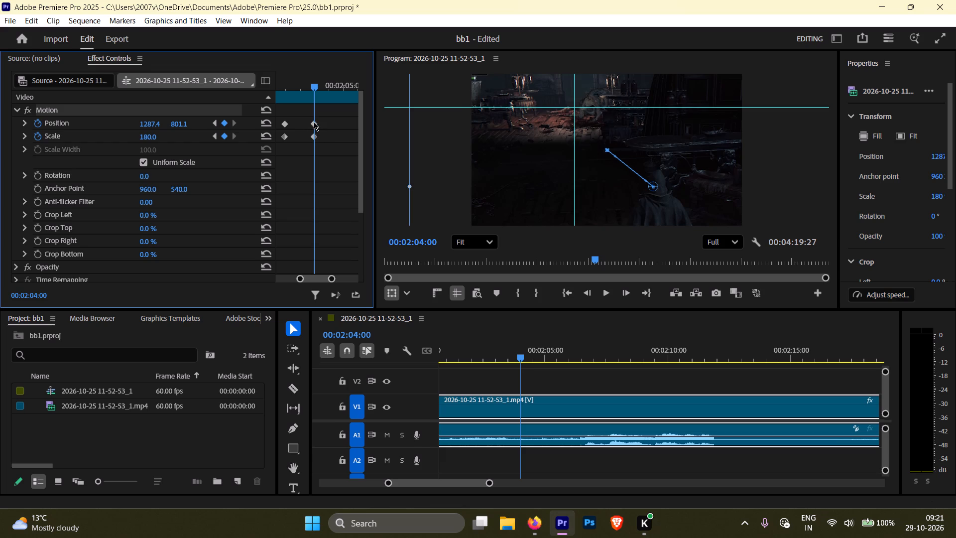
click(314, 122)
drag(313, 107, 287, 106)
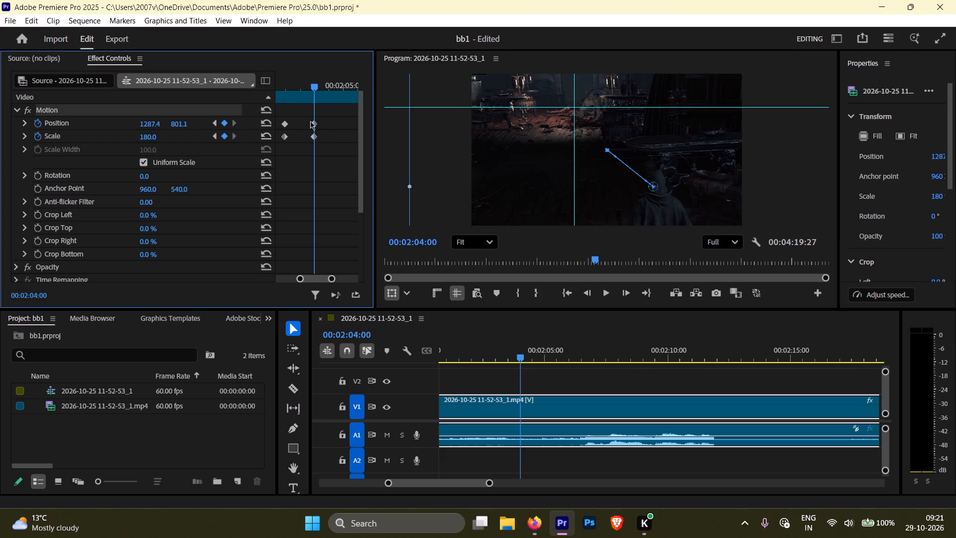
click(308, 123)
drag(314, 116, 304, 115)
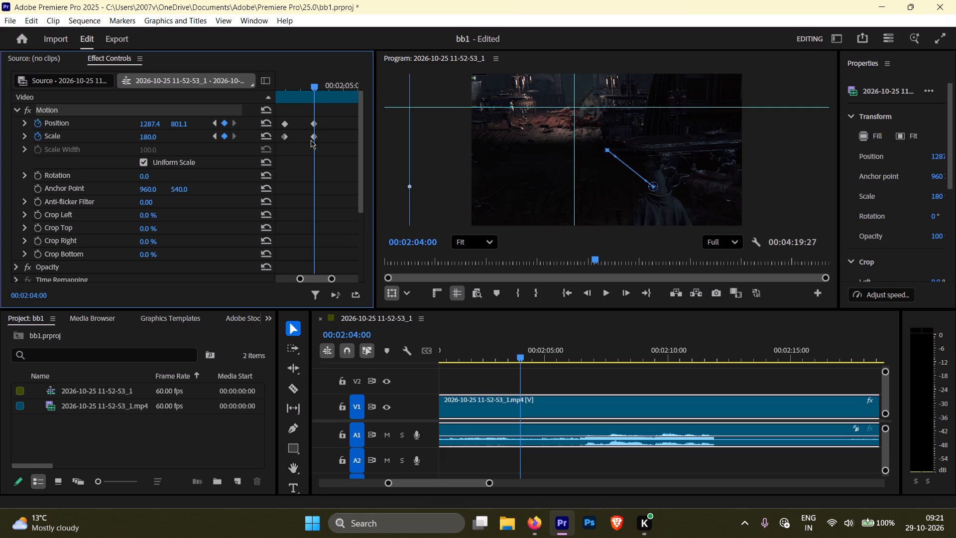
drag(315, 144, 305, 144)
Select the end Scale and Position keyframes together and move both about half a second earlier than 00:02:04:00.
click(313, 134)
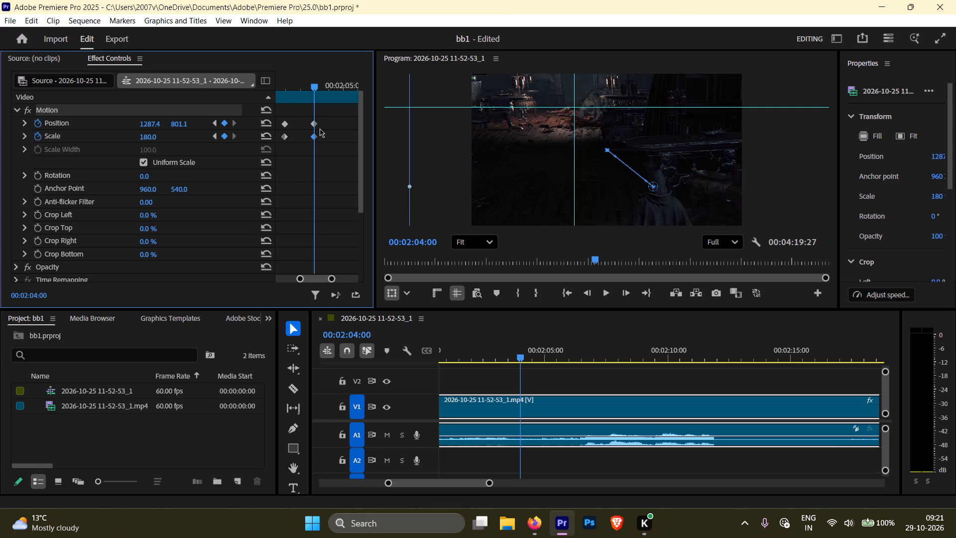
shift+click(315, 123)
drag(312, 136, 305, 136)
drag(305, 136, 299, 136)
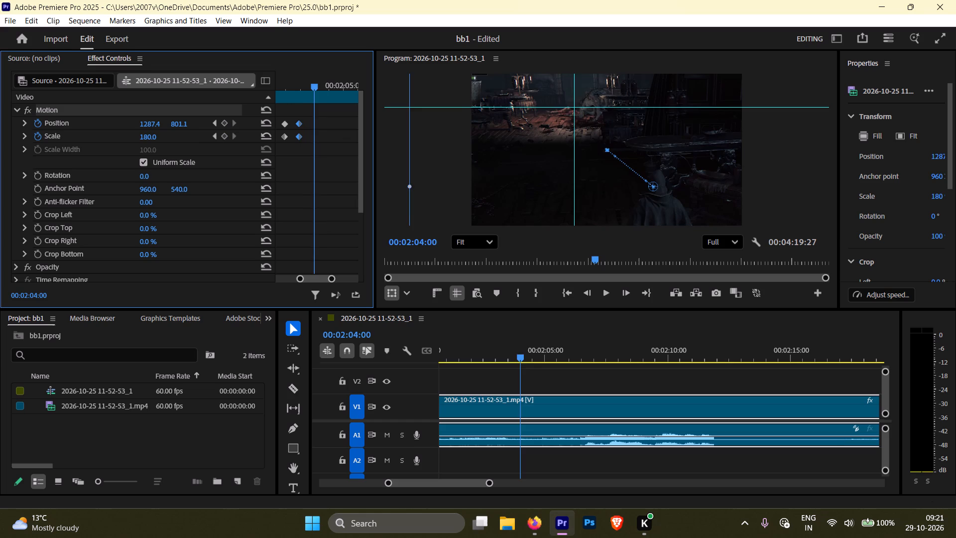
Play back the shortened zoom from just before its start keyframes to check its timing.
key(space)
drag(553, 358, 484, 364)
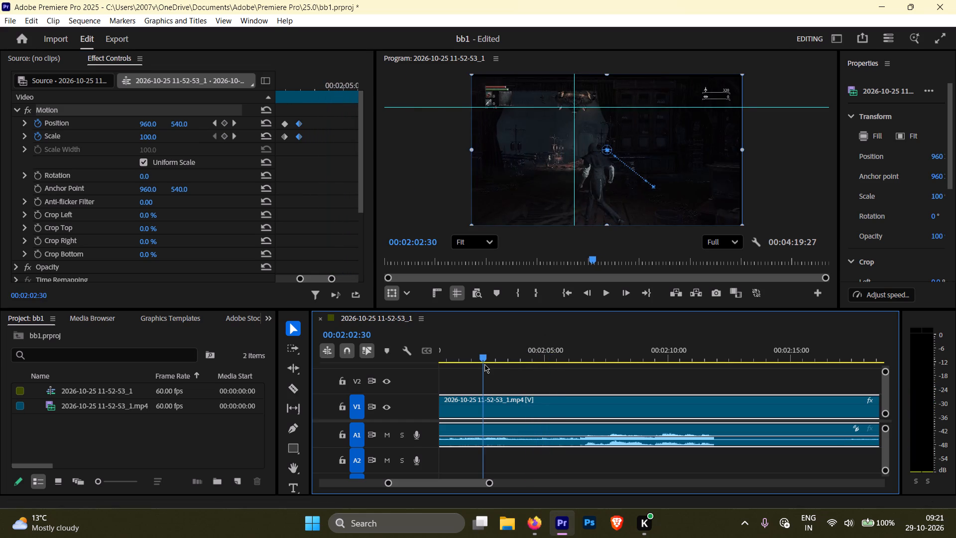
drag(484, 364, 492, 363)
key(space)
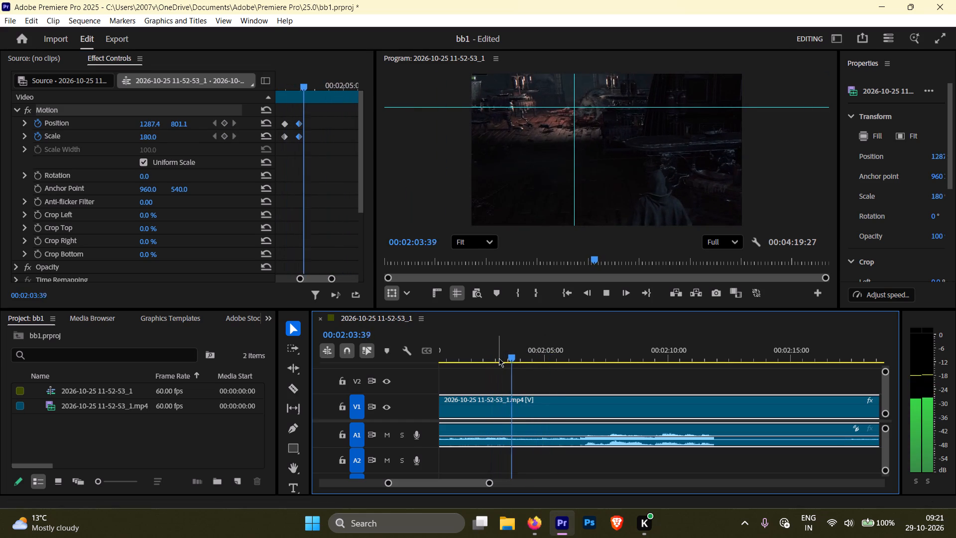
key(space)
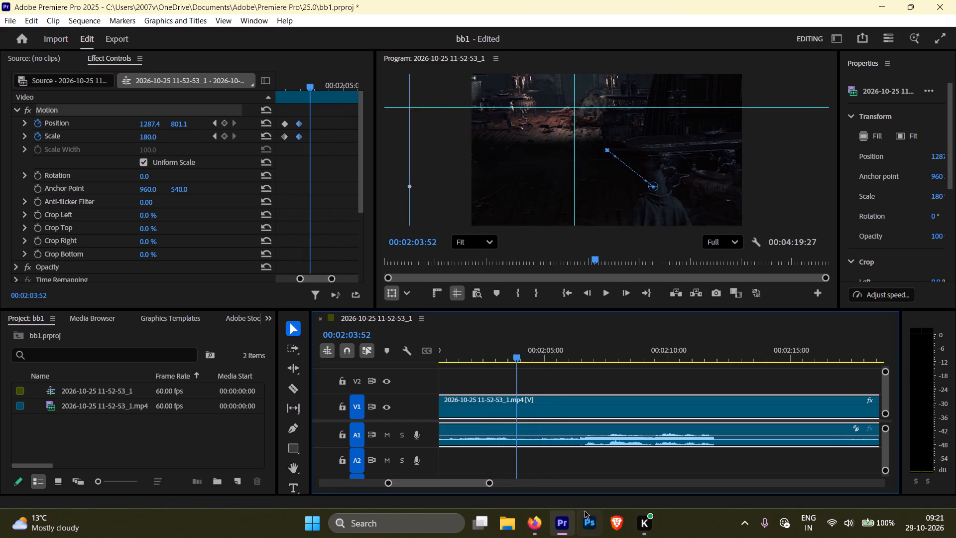
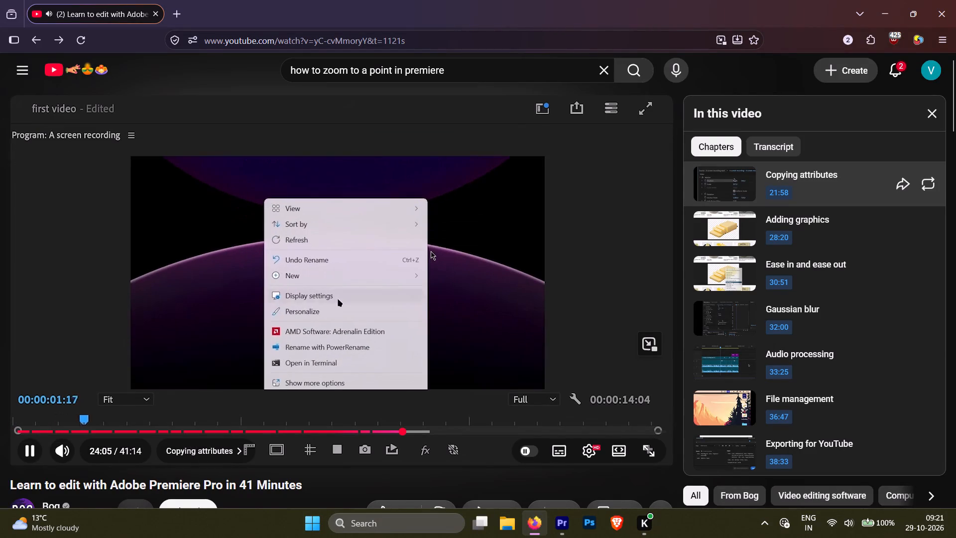
Watch the tutorial part on Position and Scale keyframes, replaying the section around 24:20 to 24:28.
click(434, 250)
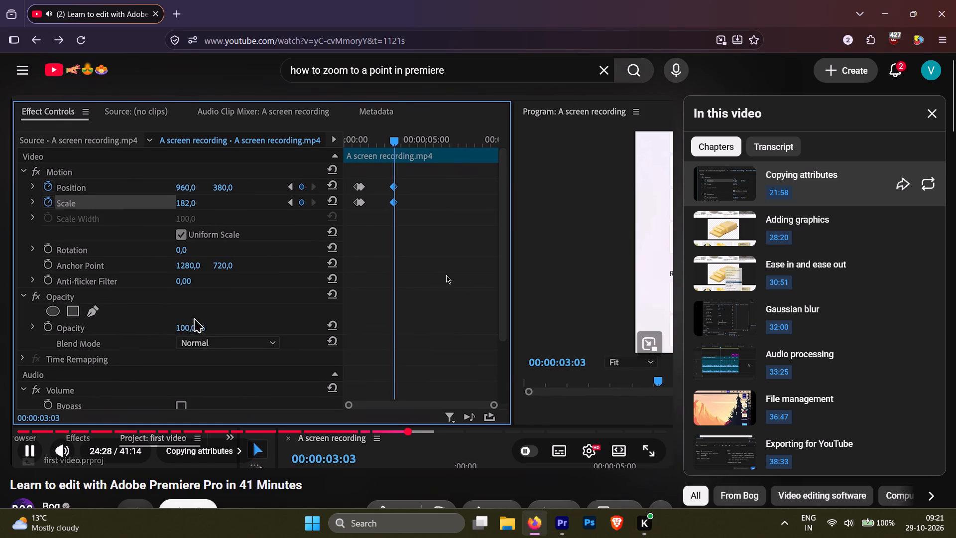
key(Left)
key(Left)
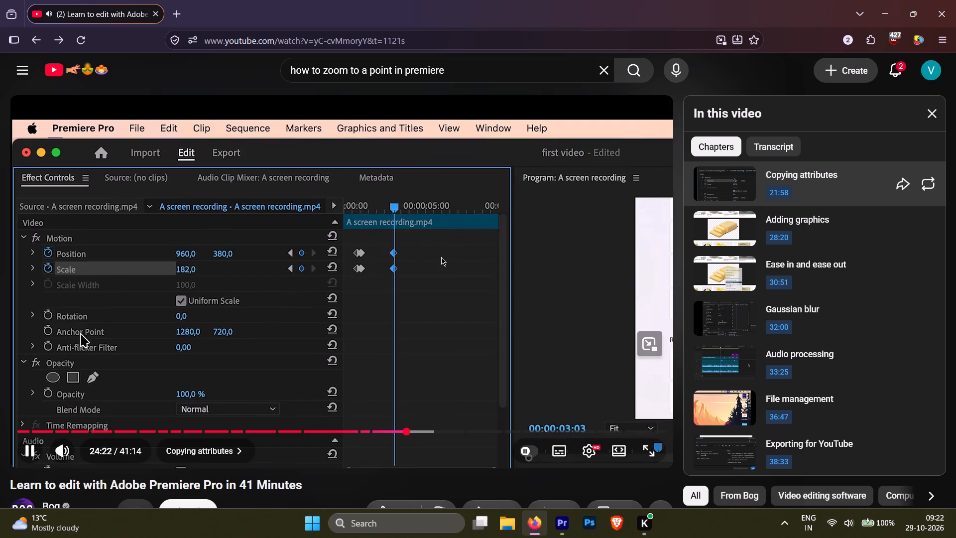
key(Left)
key(Left)
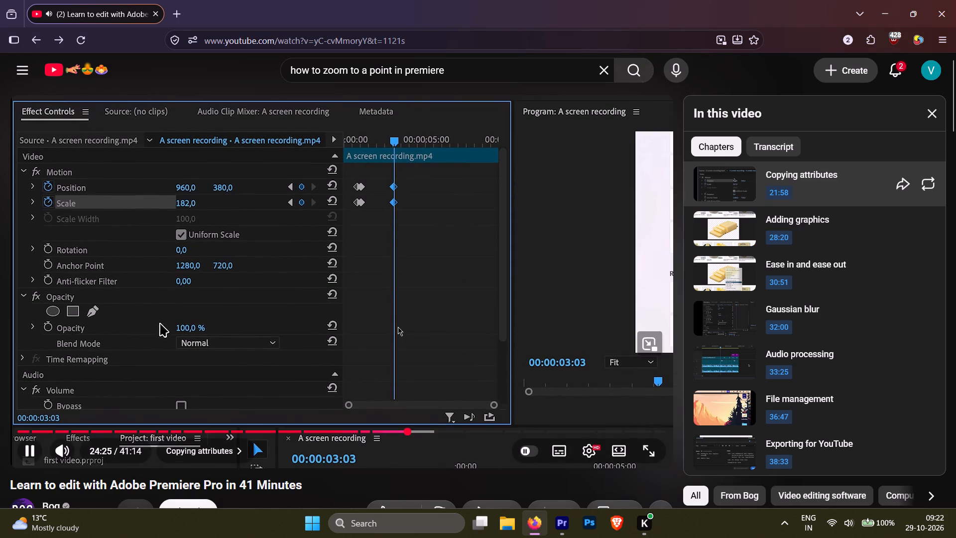
click(368, 297)
Switch to Premiere Pro and play the zoomed footage to about 00:02:06:28 to judge where the zoom should end.
click(561, 532)
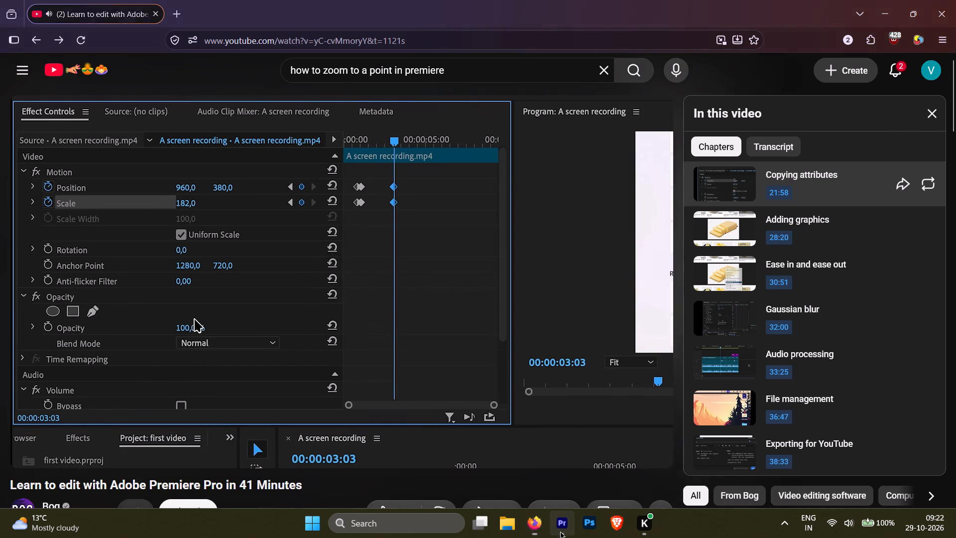
key(space)
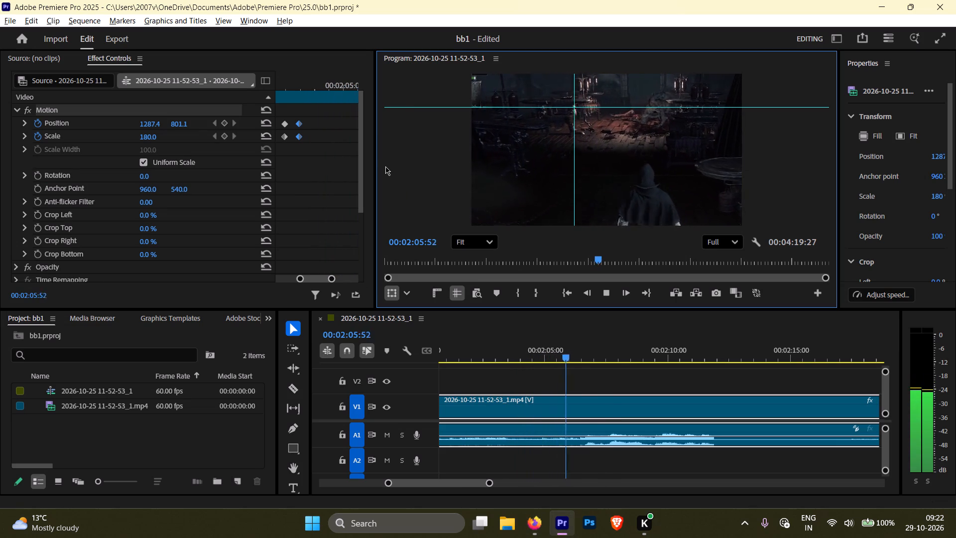
key(space)
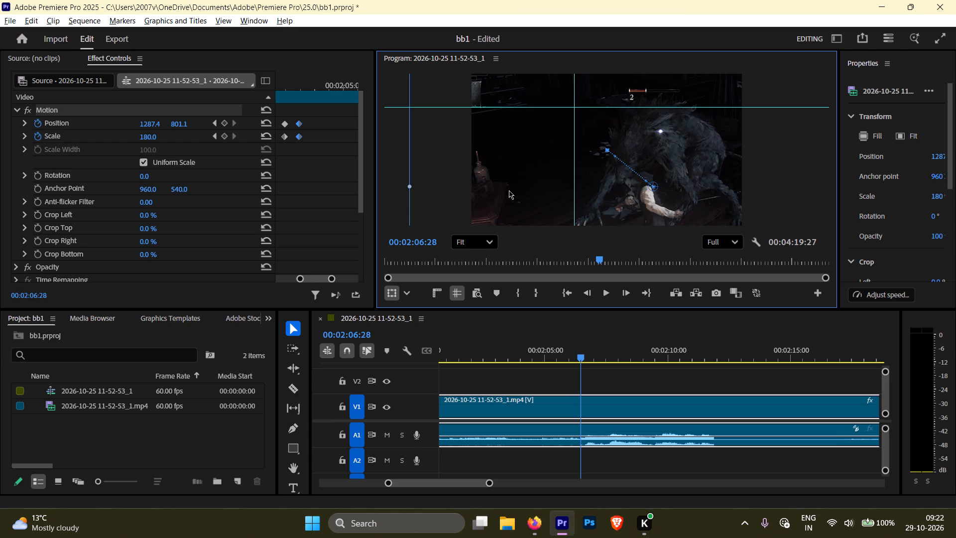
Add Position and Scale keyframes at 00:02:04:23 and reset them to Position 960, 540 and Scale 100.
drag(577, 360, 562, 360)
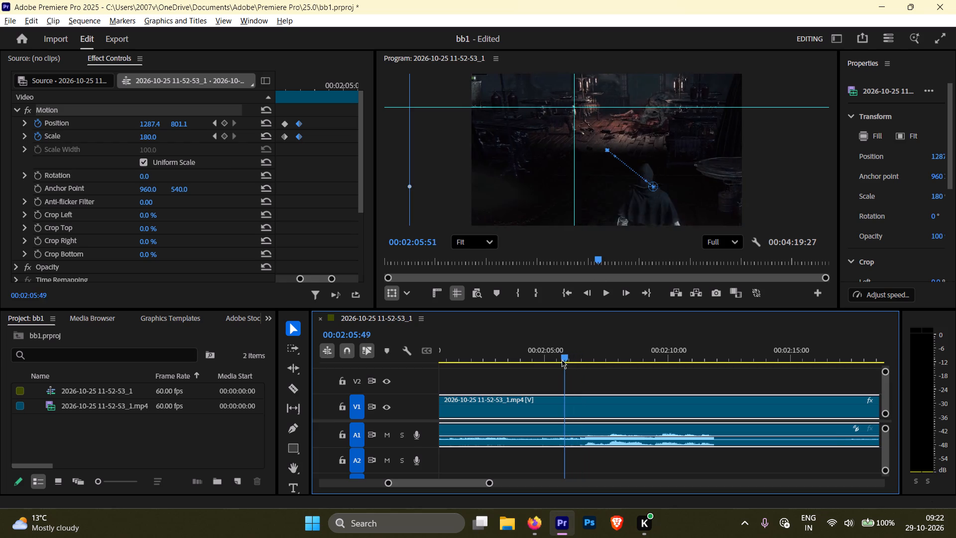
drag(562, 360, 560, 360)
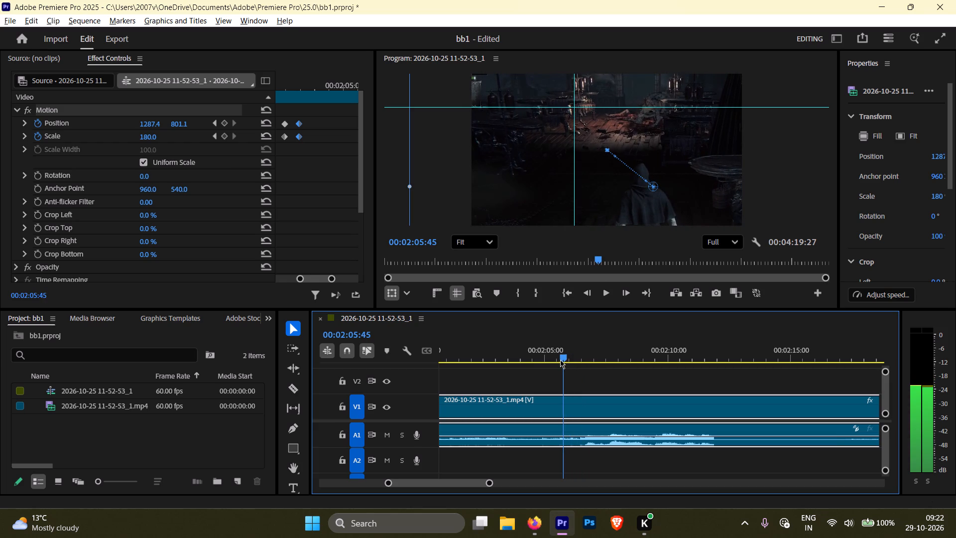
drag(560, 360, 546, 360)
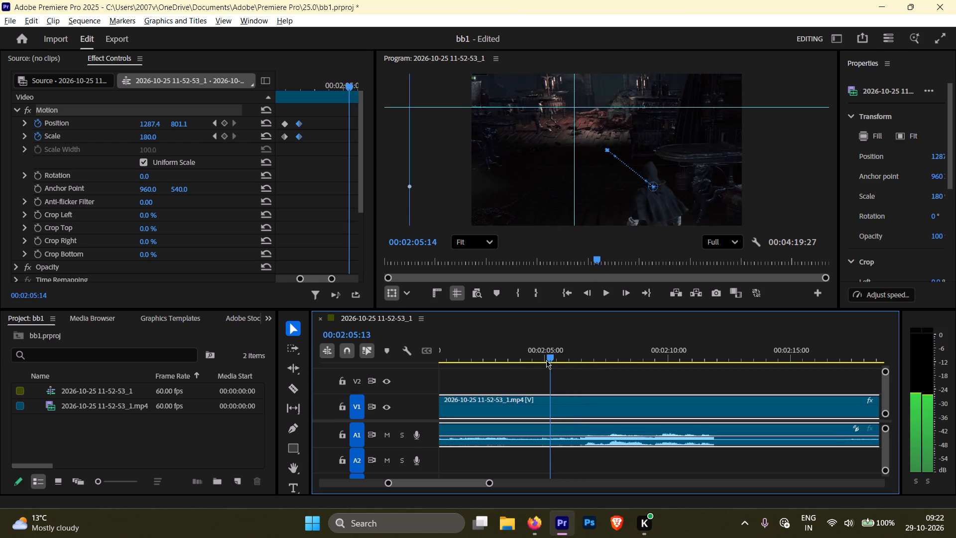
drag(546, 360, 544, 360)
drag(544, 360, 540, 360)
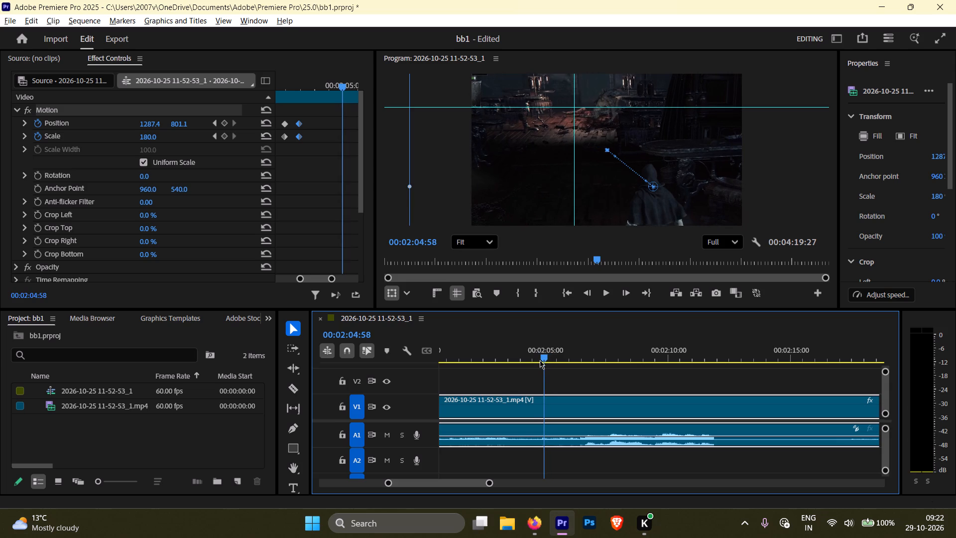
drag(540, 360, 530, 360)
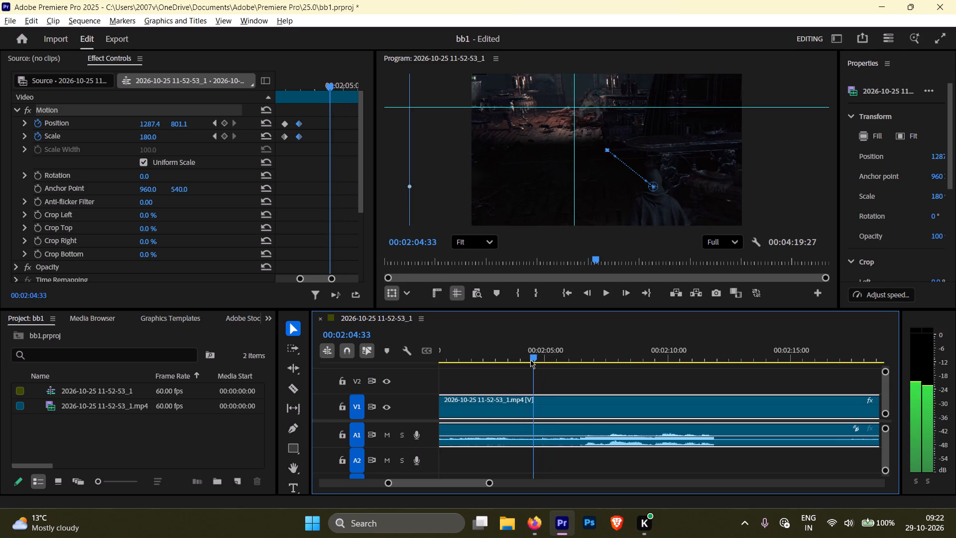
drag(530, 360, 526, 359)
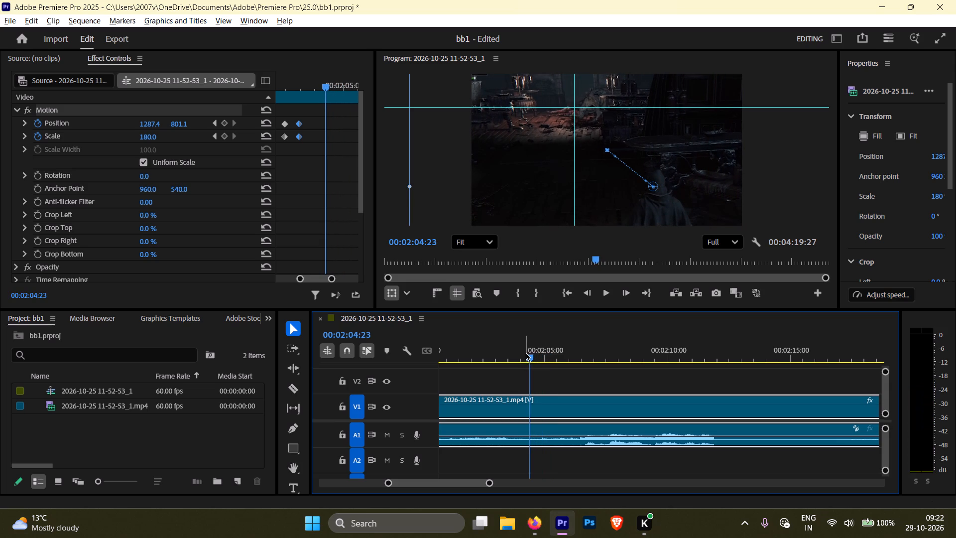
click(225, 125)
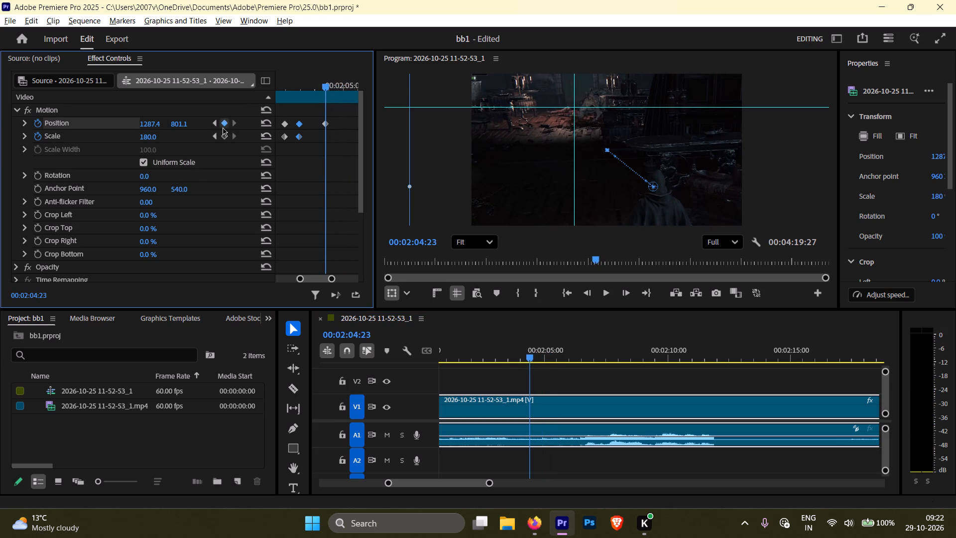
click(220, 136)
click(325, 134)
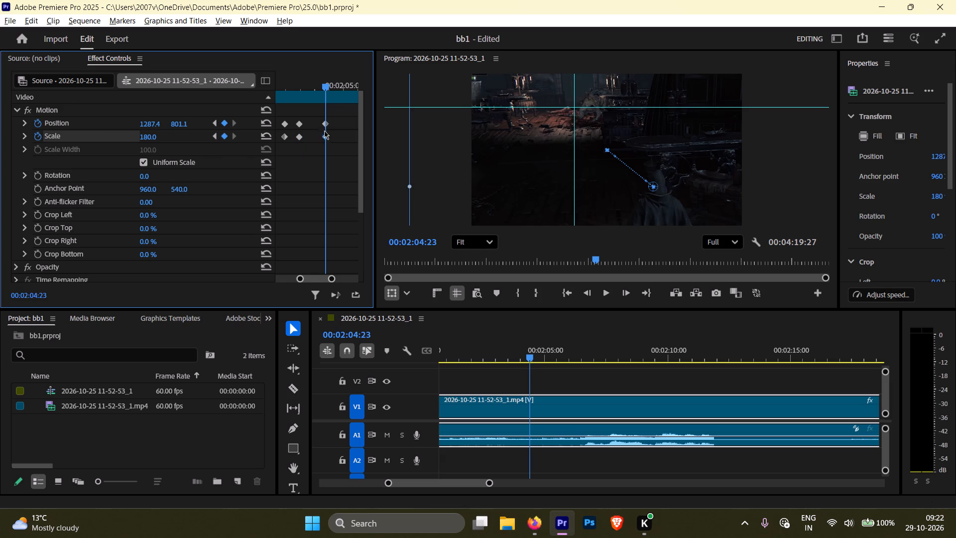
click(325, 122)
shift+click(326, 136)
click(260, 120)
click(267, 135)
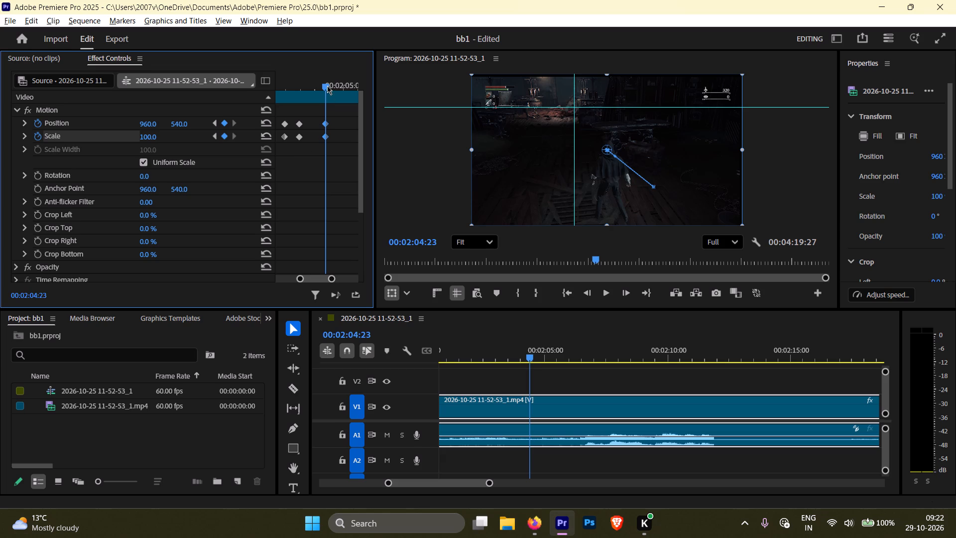
Play back the clip from before the first keyframes and scrub back to review the zoom in and out.
drag(327, 86, 280, 86)
key(space)
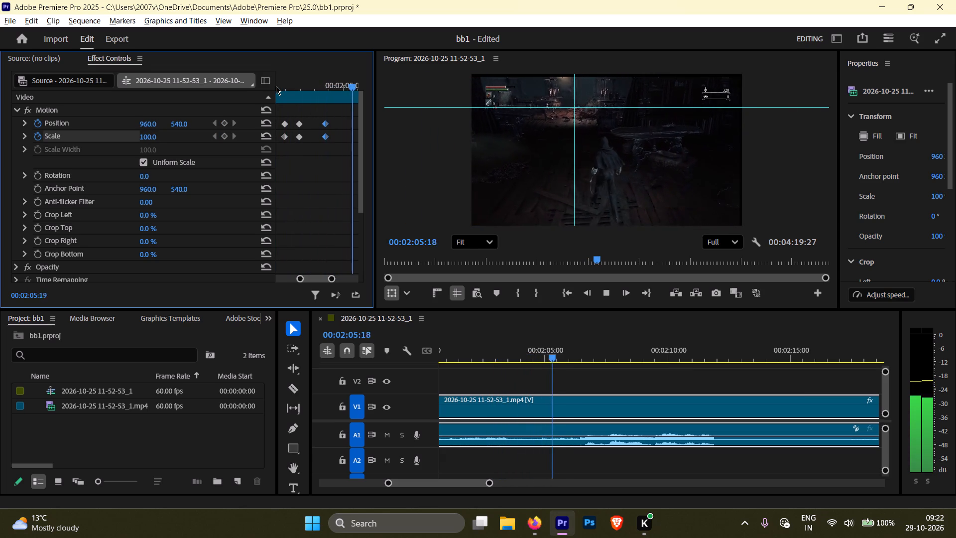
drag(584, 356, 546, 354)
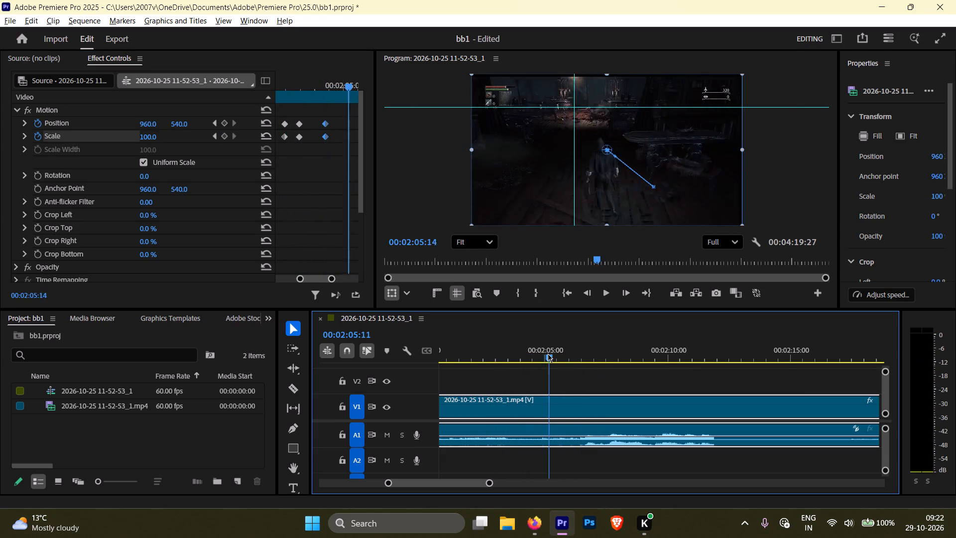
drag(546, 354, 527, 353)
key(space)
key(space)
Switch to the browser and watch the tutorial up to 25:03, where the second pair of zoom keyframes is adjusted.
click(530, 525)
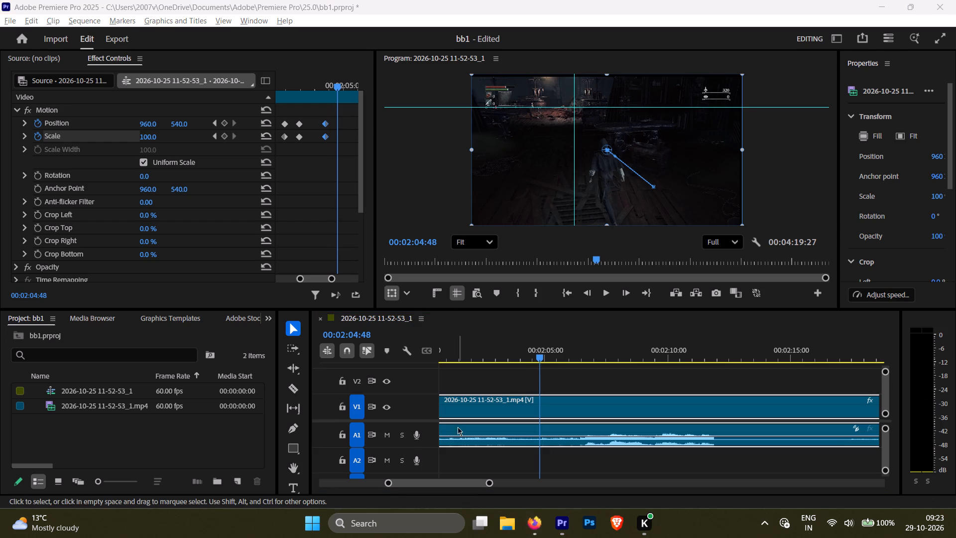
click(538, 519)
click(409, 263)
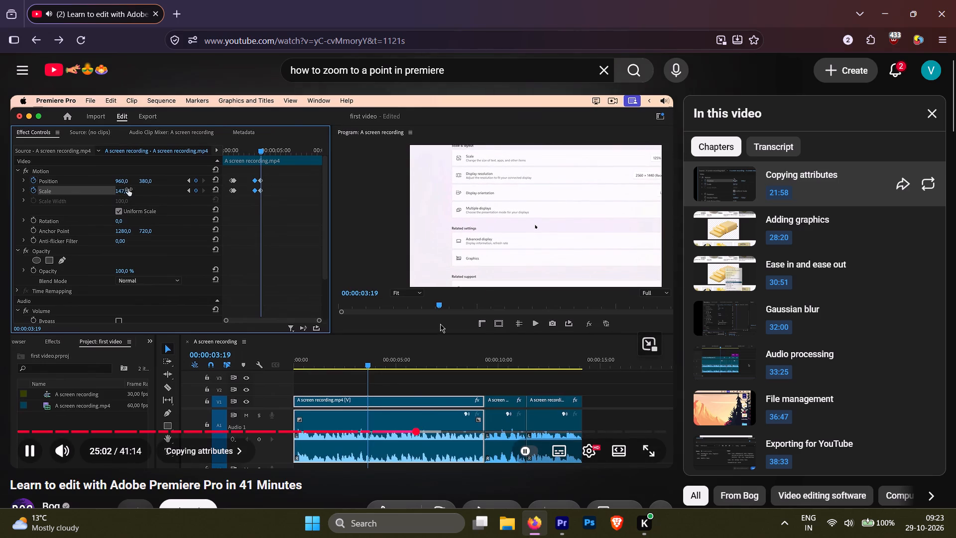
click(405, 288)
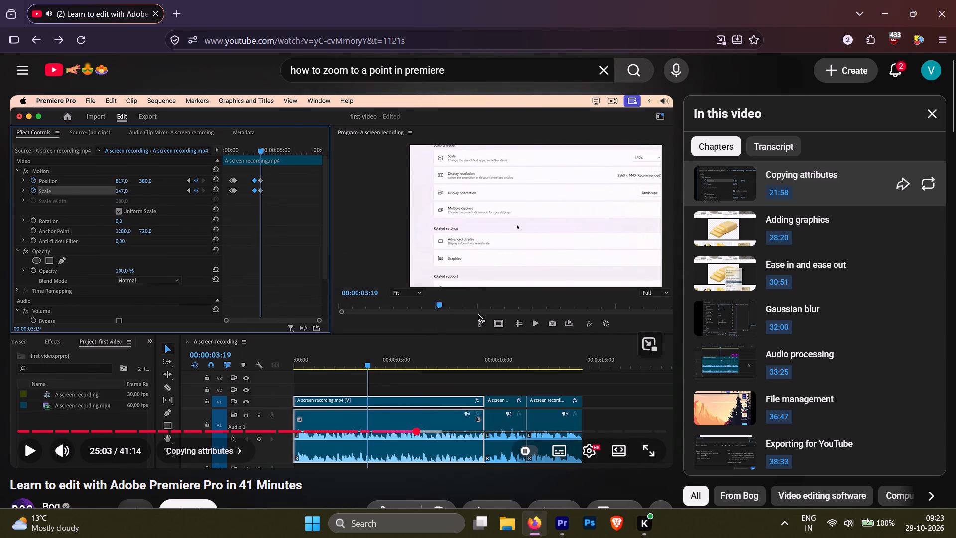
Return to Premiere Pro, play the zoom from 00:02:02:39, and scrub back through the zoom-out to 00:02:03:31.
click(557, 522)
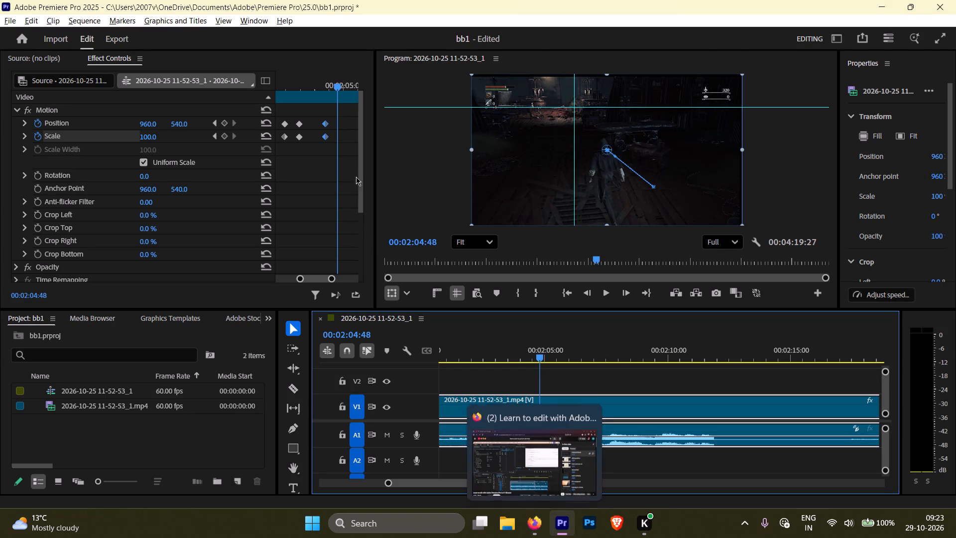
drag(340, 85, 278, 81)
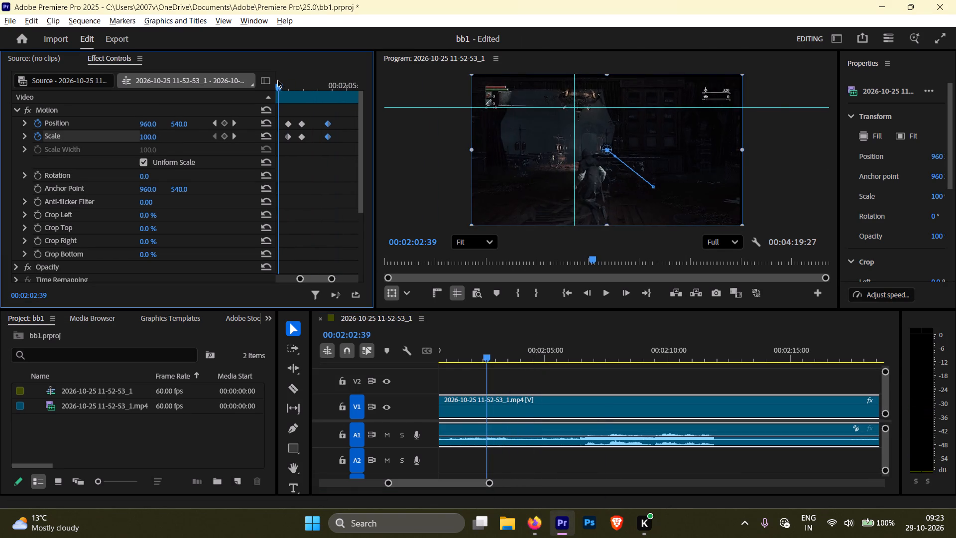
key(space)
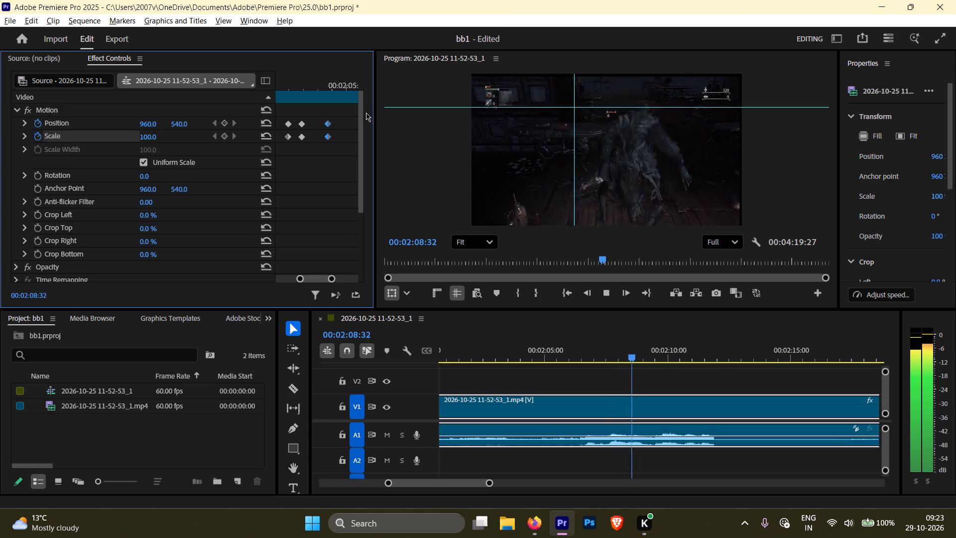
drag(654, 359, 531, 349)
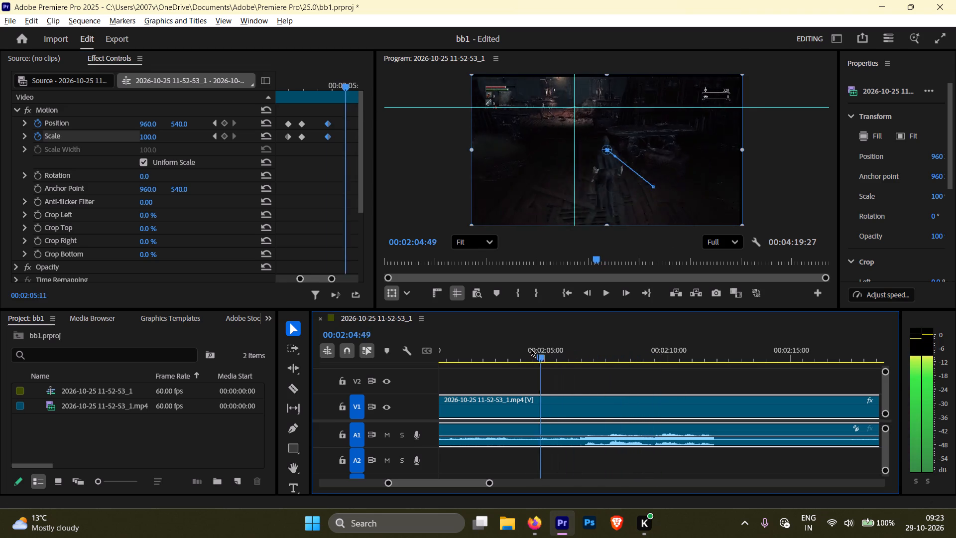
drag(531, 349, 518, 343)
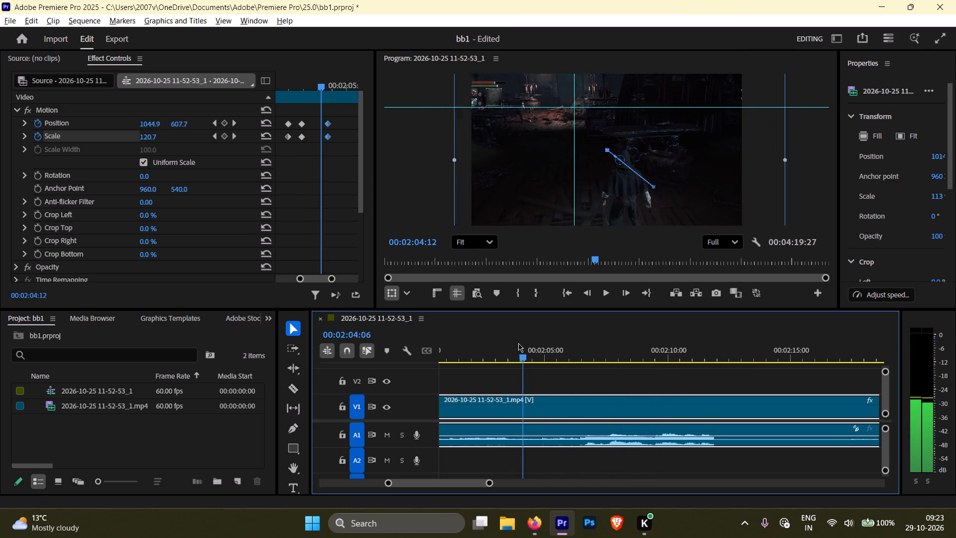
drag(518, 343, 504, 341)
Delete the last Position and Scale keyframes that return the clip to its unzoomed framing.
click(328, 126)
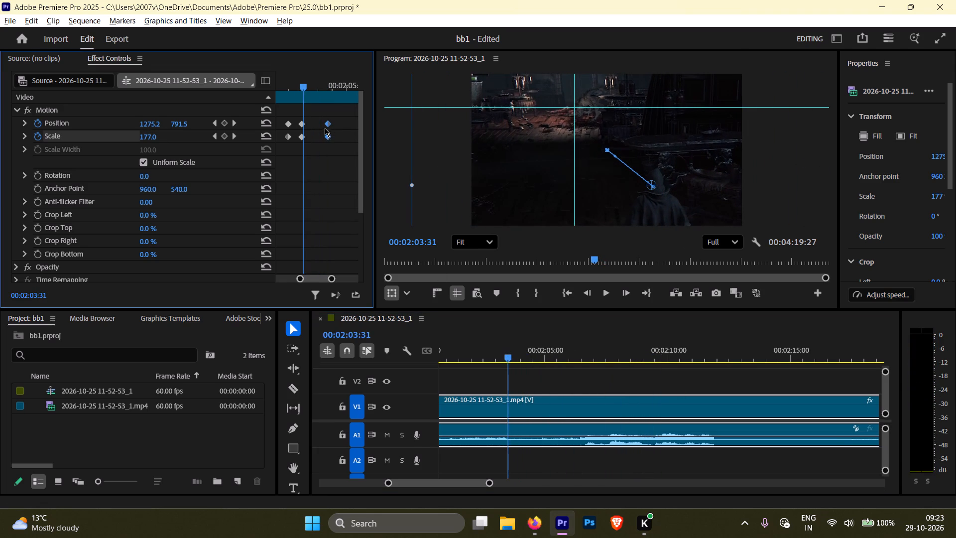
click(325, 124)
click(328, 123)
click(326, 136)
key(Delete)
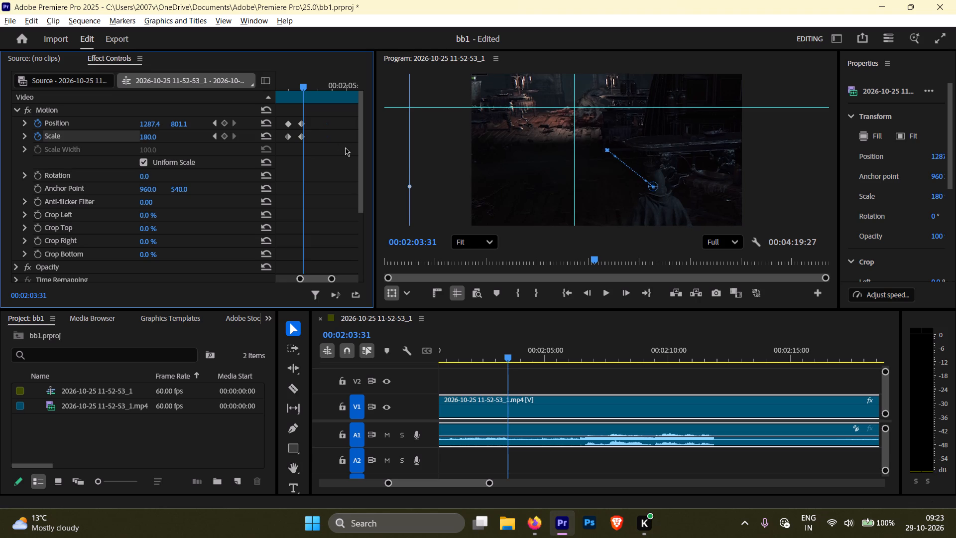
Add Position and Scale keyframes at 00:02:04:30 that hold the zoom at 1287.4, 801.1 and 180.
key(space)
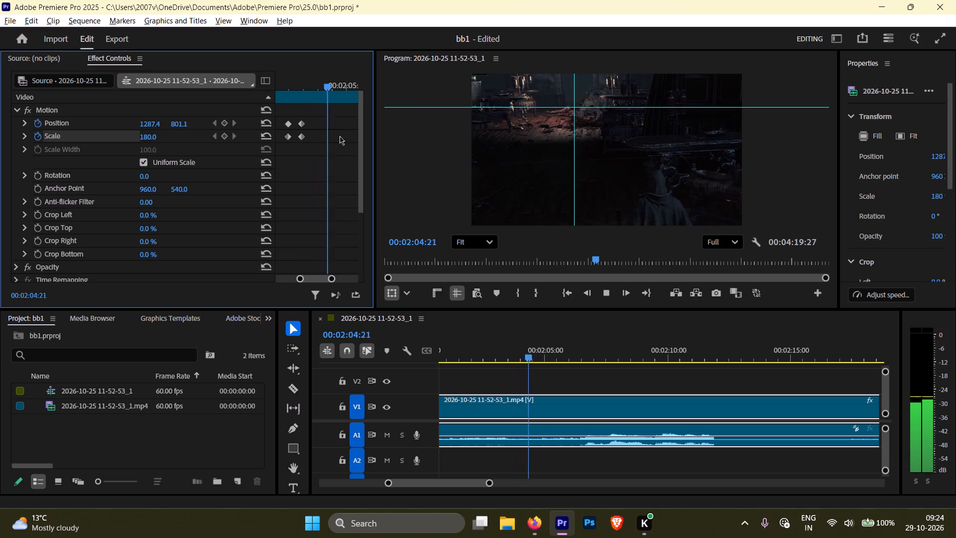
key(space)
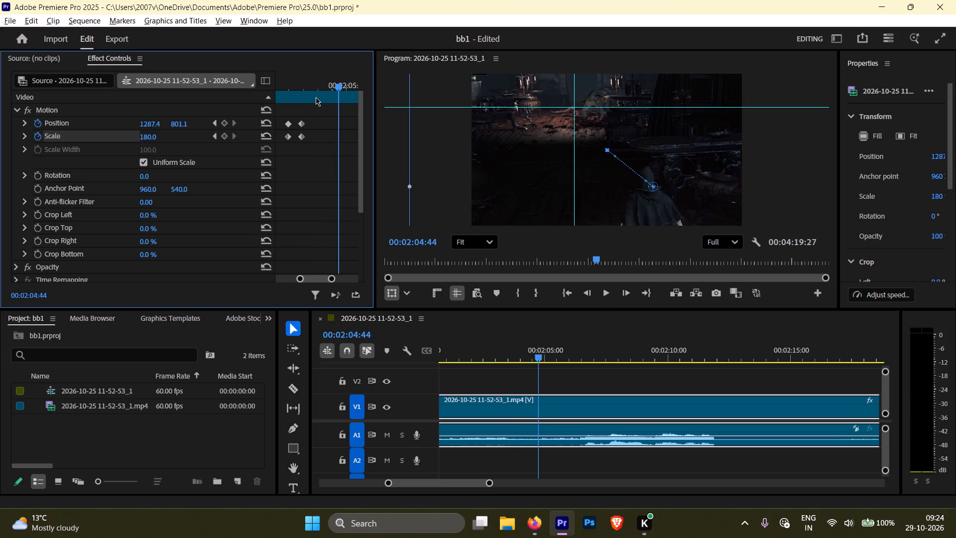
drag(341, 84, 337, 89)
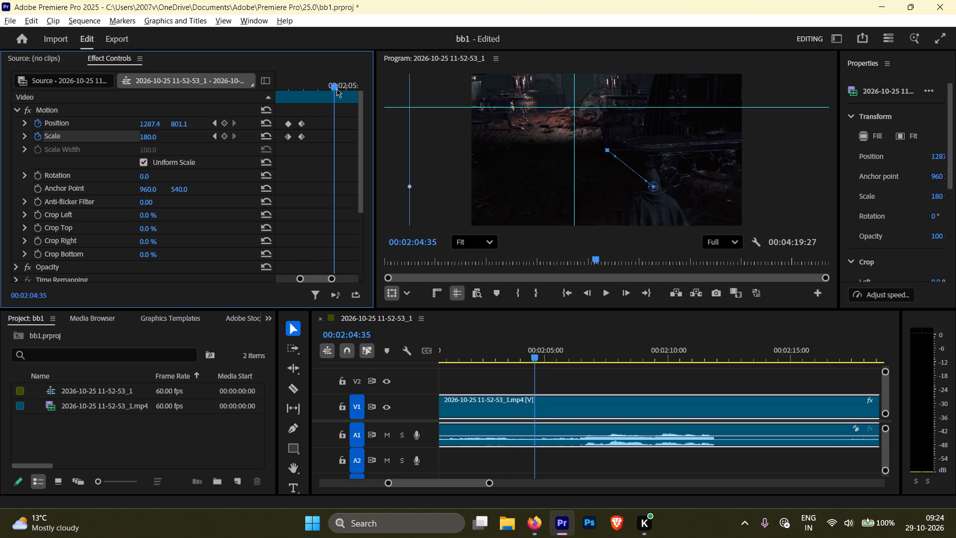
drag(337, 89, 334, 90)
click(228, 122)
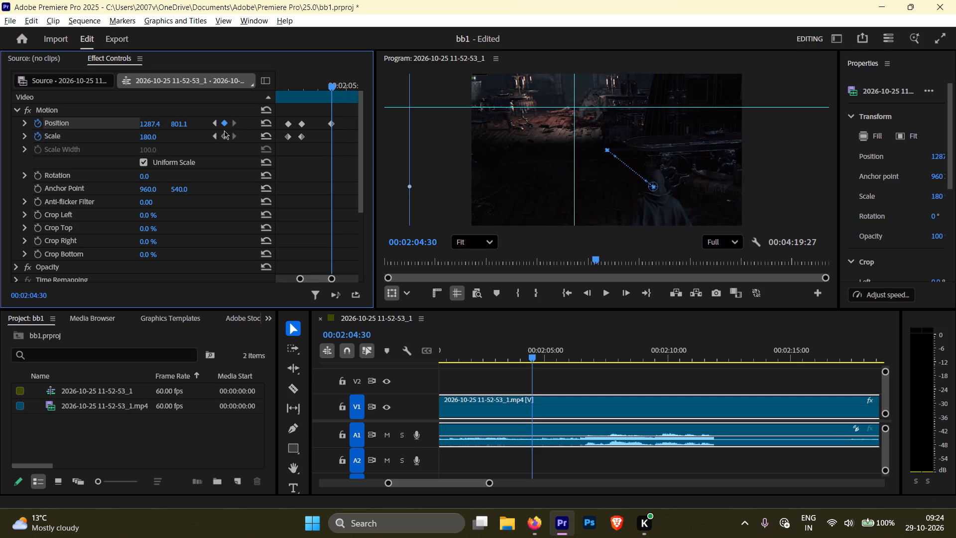
click(224, 133)
Add Position and Scale keyframes at 00:02:05:07 and reset them to 960, 540 and 100 to zoom back out.
drag(330, 83, 340, 84)
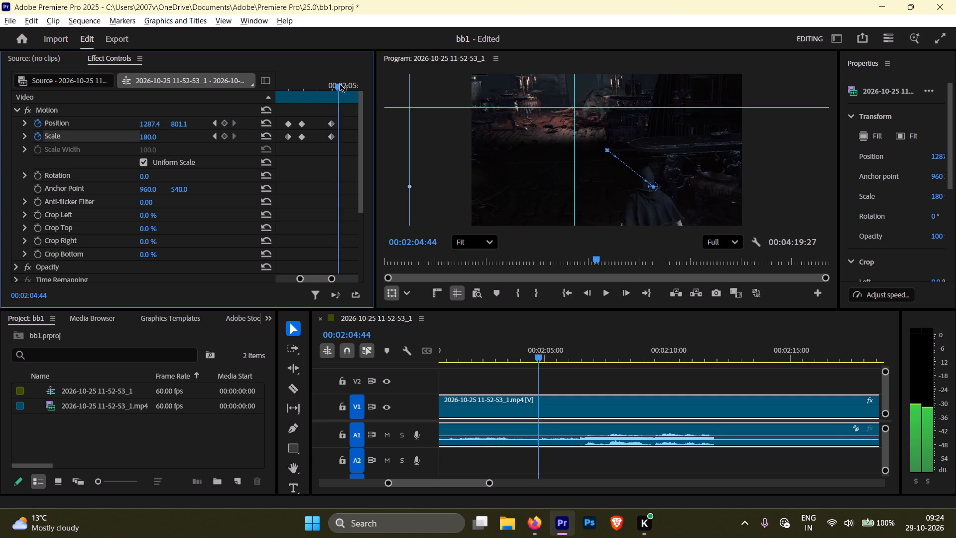
drag(340, 84, 349, 84)
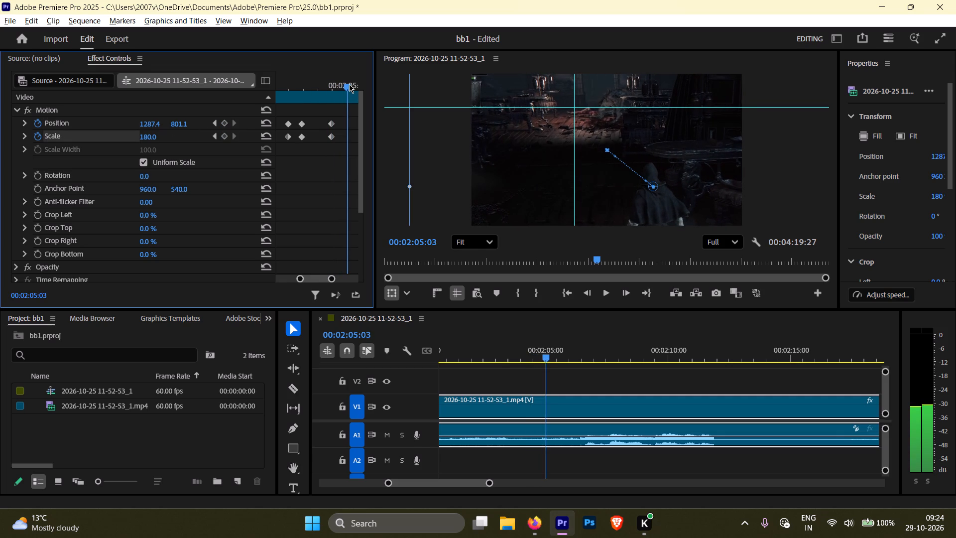
drag(349, 84, 351, 84)
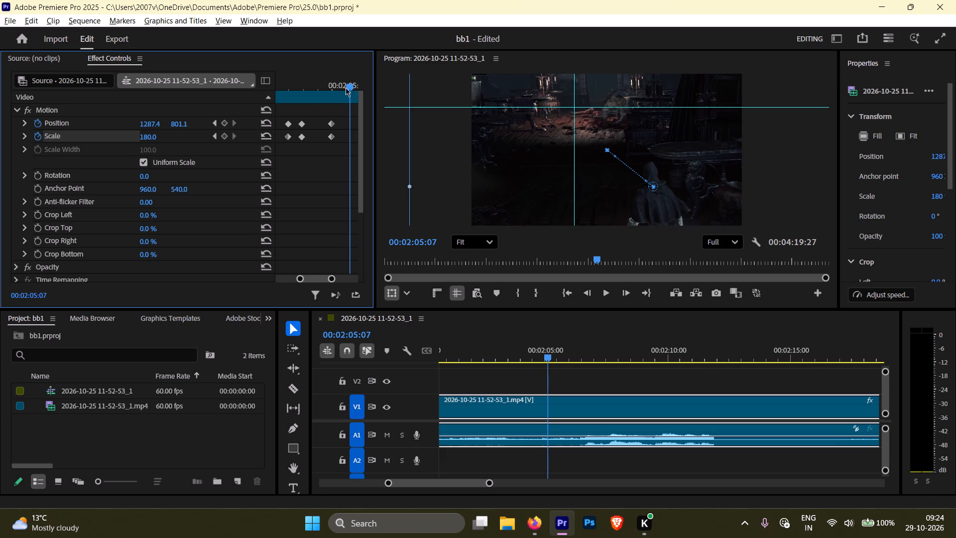
click(228, 123)
click(225, 135)
click(261, 118)
click(262, 132)
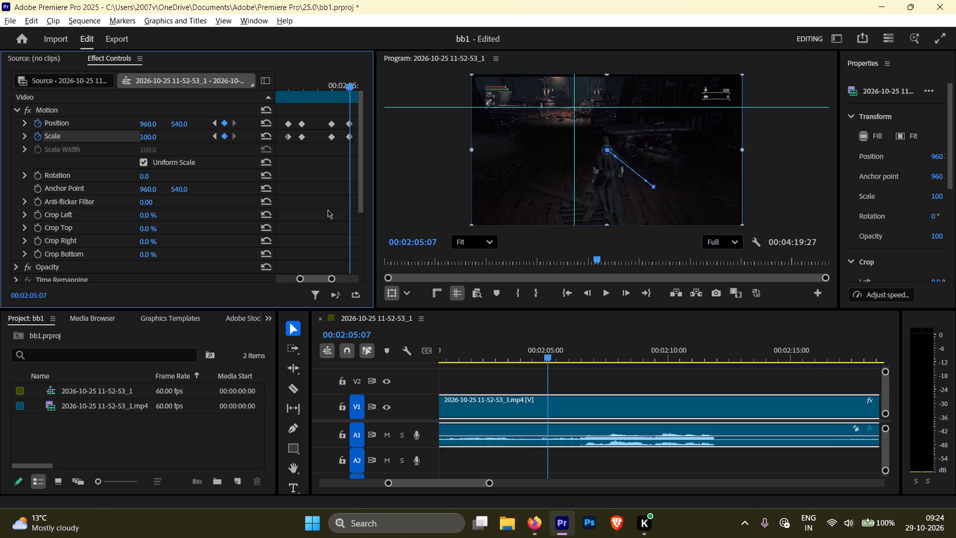
Play the clip from before the first zoom keyframes, and scrub through the zoom-out to 00:02:05:03.
drag(350, 86, 289, 89)
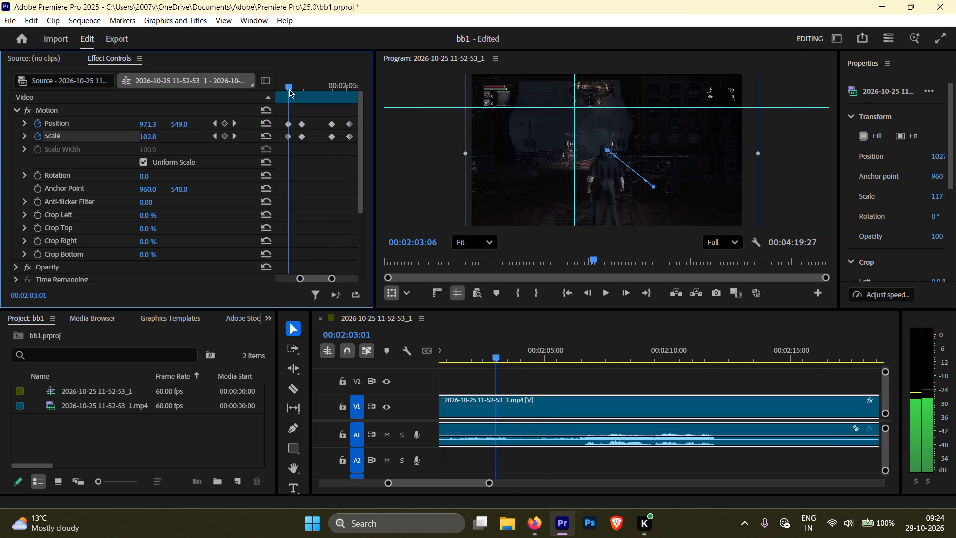
drag(289, 89, 282, 90)
key(space)
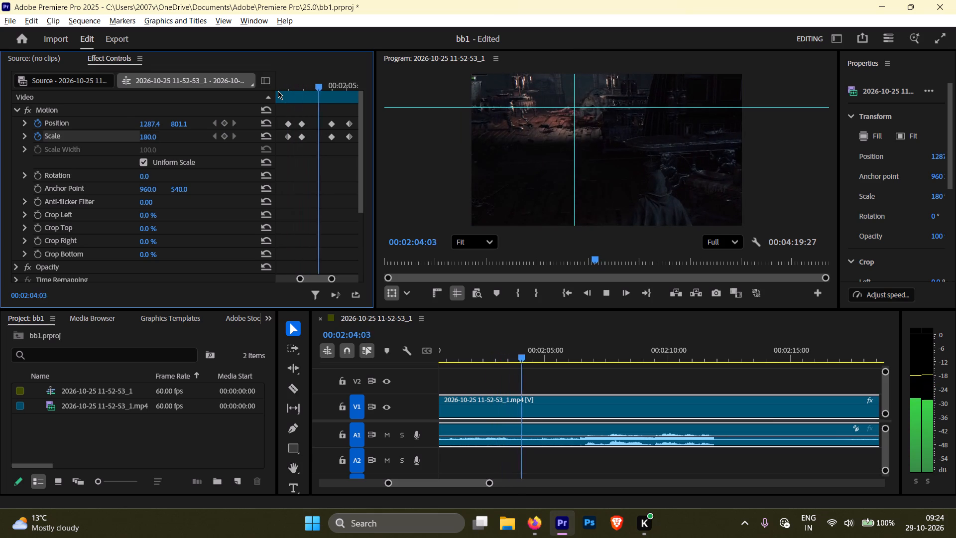
key(space)
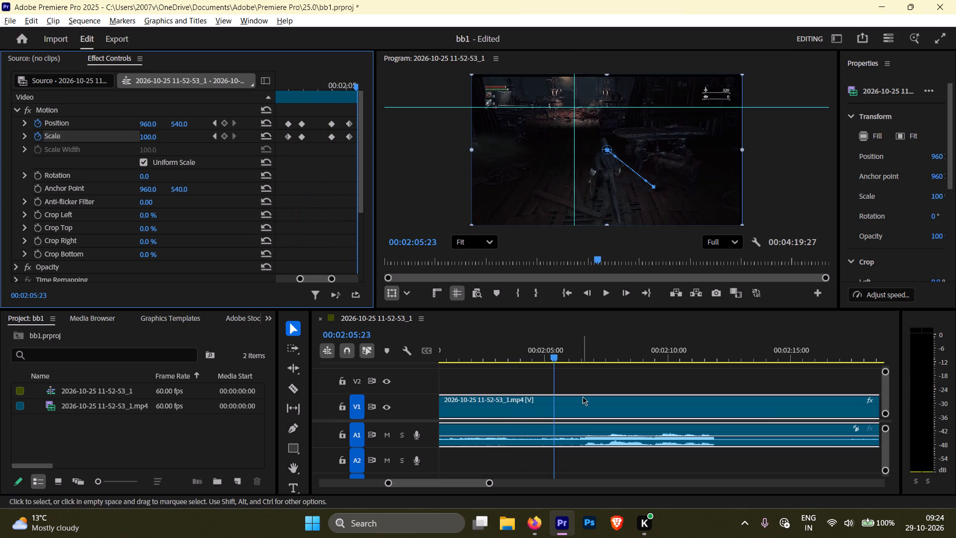
drag(553, 352, 538, 350)
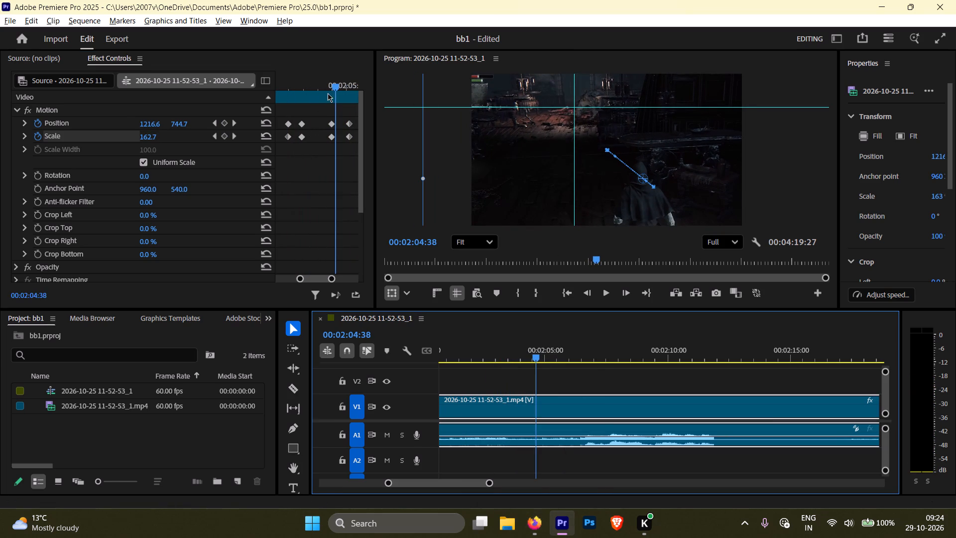
drag(334, 85, 346, 86)
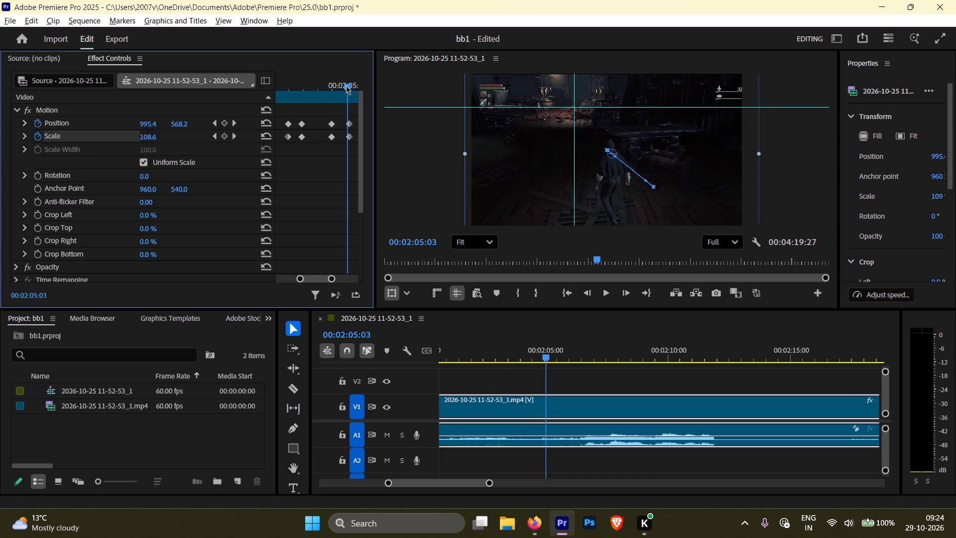
Switch to the browser and resume the Premiere Pro tutorial from 25:03.
click(537, 521)
click(397, 231)
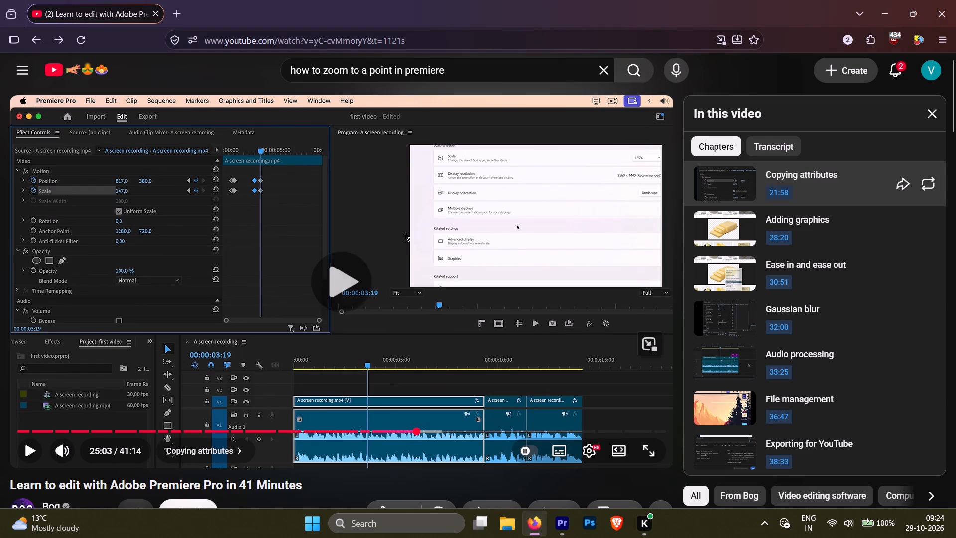
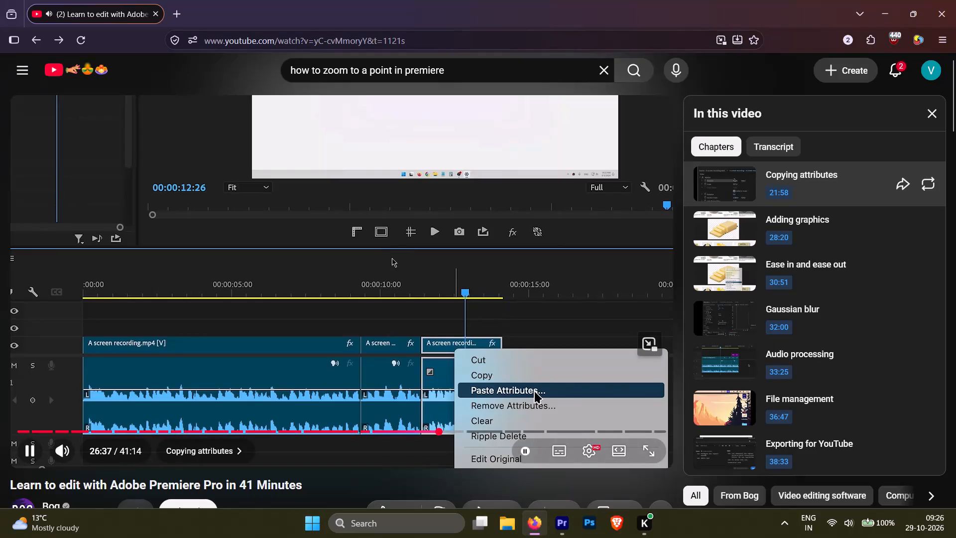
Switch to Premiere Pro and play the sequence from 00:02:05:03 through to about 00:02:17:52.
click(562, 522)
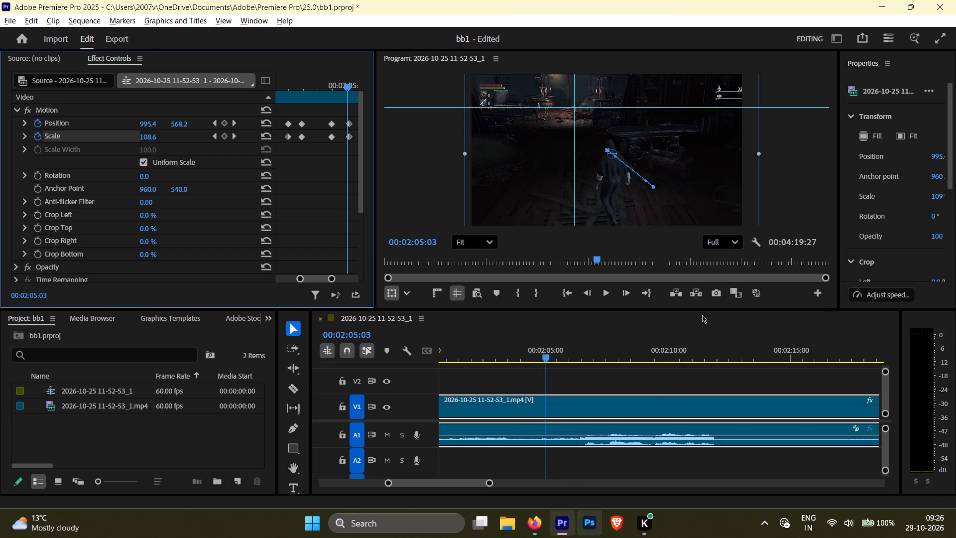
key(space)
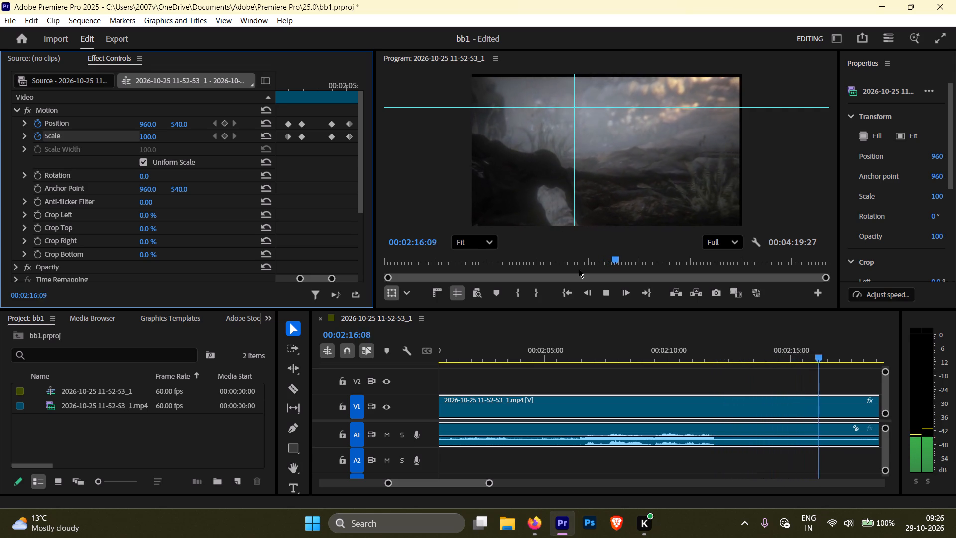
key(space)
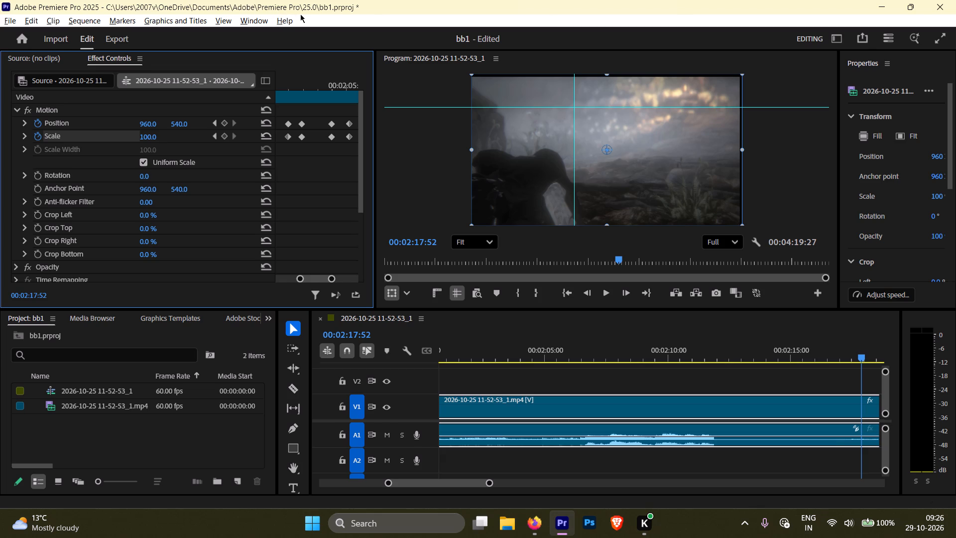
Save the bb1 project and close Premiere Pro.
key(ctrl+s)
click(948, 2)
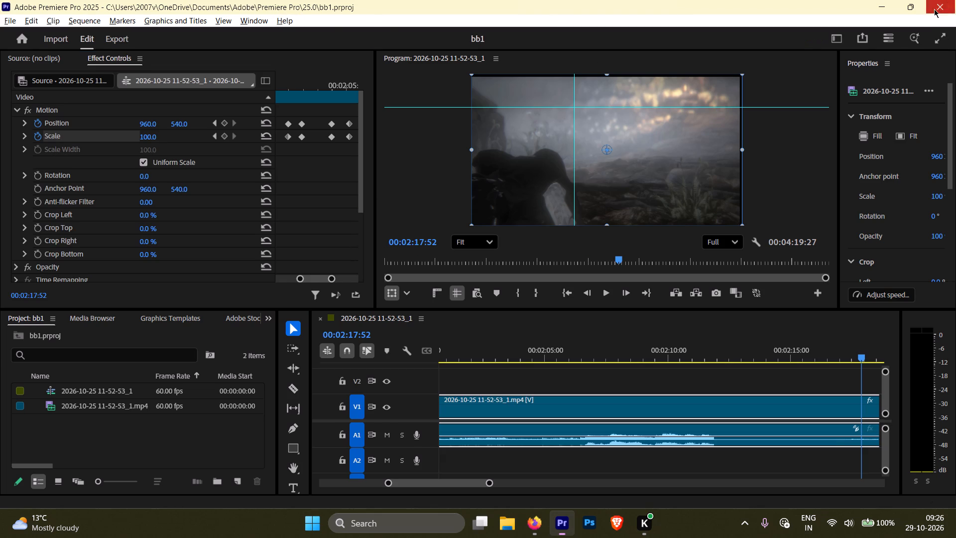
click(934, 6)
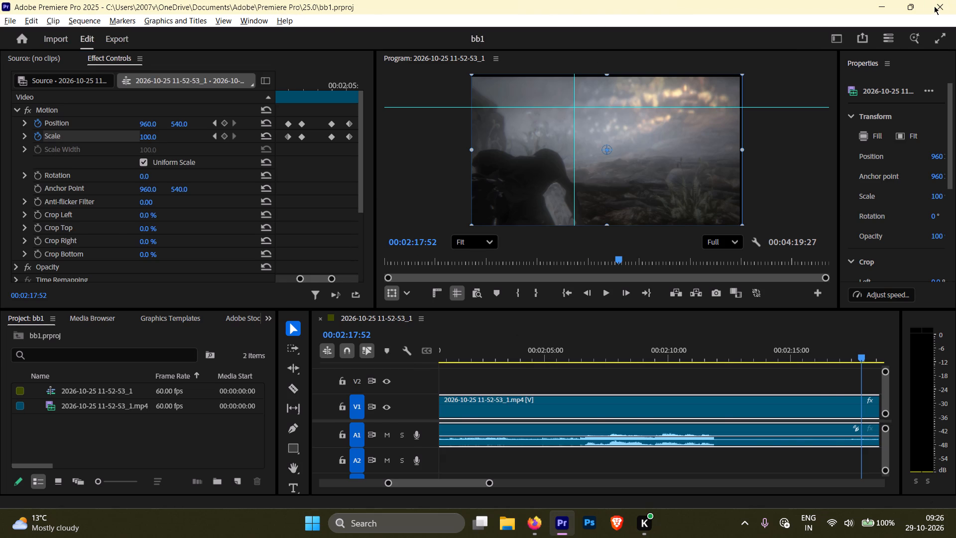